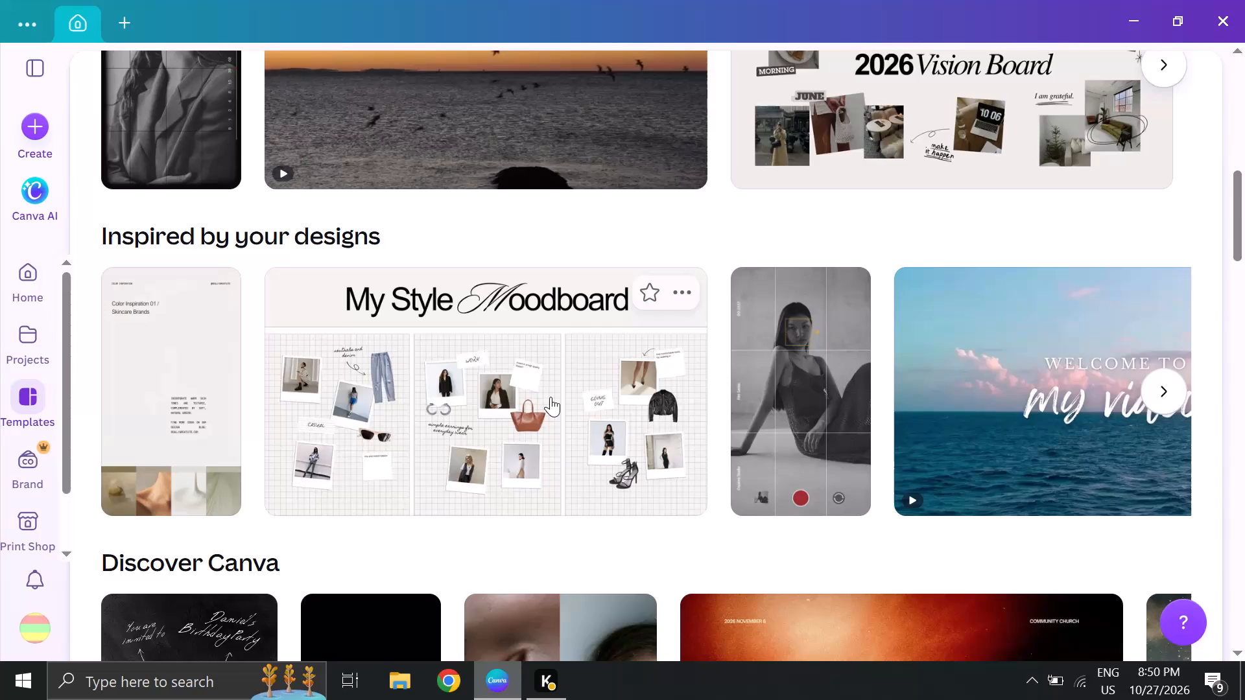
# Browse the templates page, examining the template categories, recently viewed designs, top picks and suggested templates.
pyautogui.scroll(-2, 551, 397)
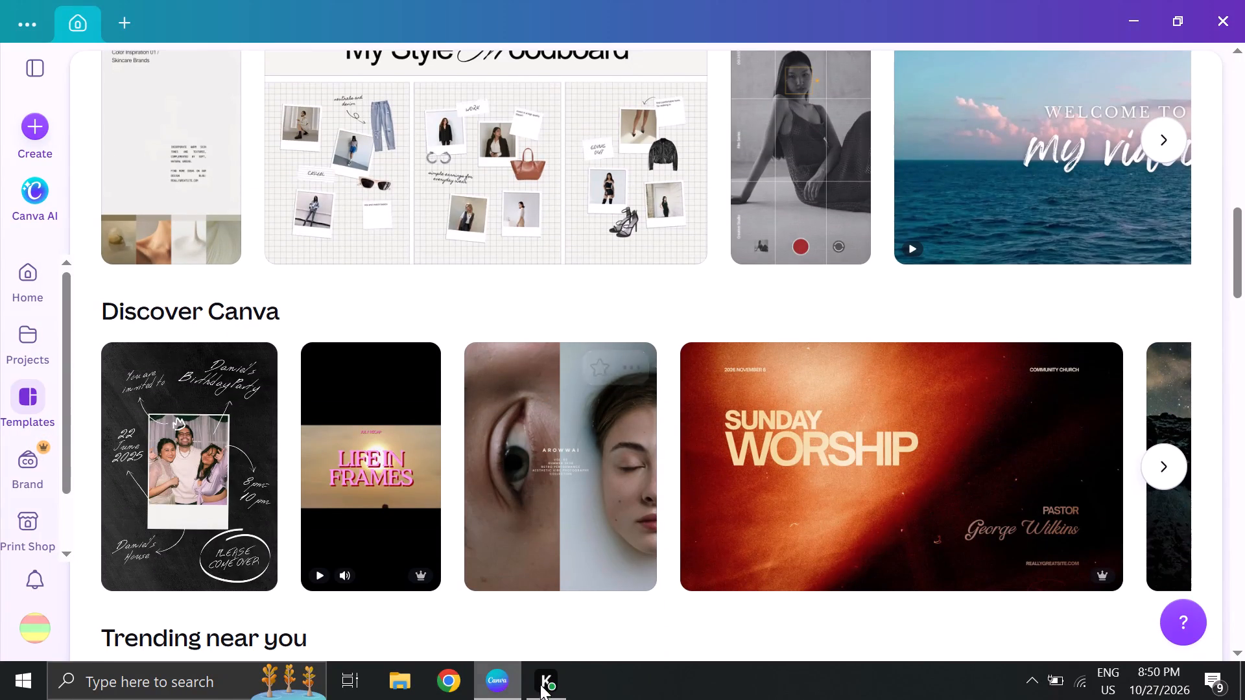
pyautogui.scroll(6, 528, 417)
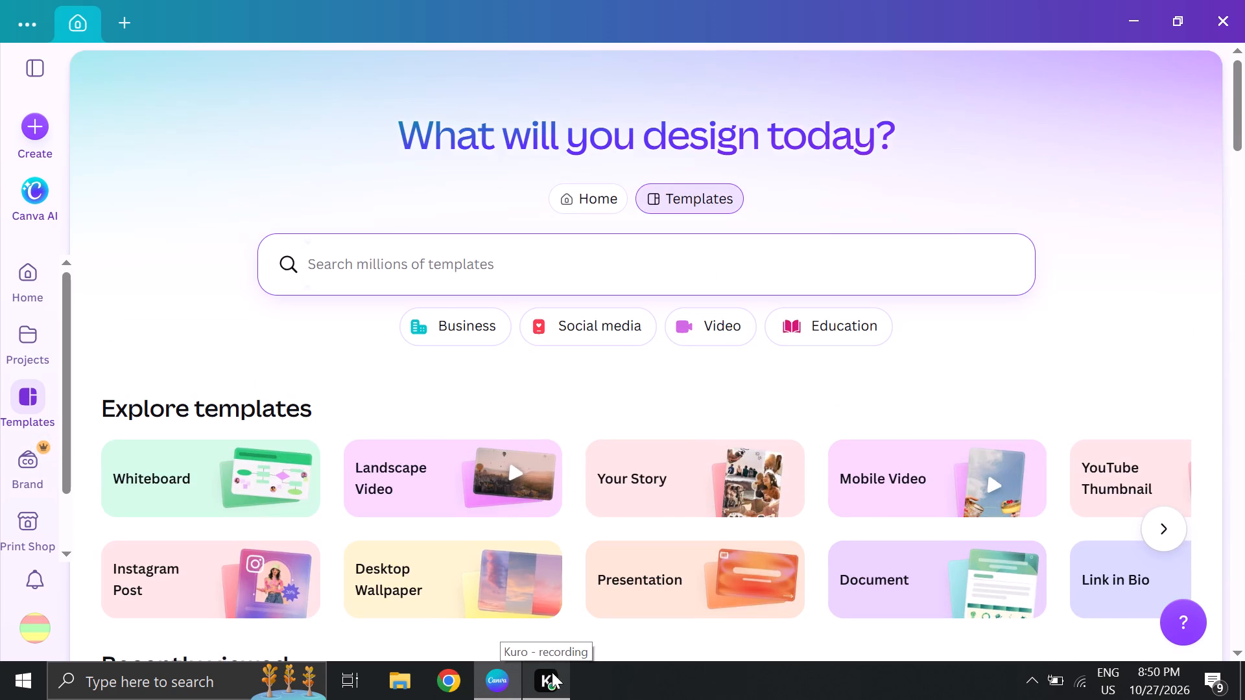
pyautogui.scroll(-2, 480, 364)
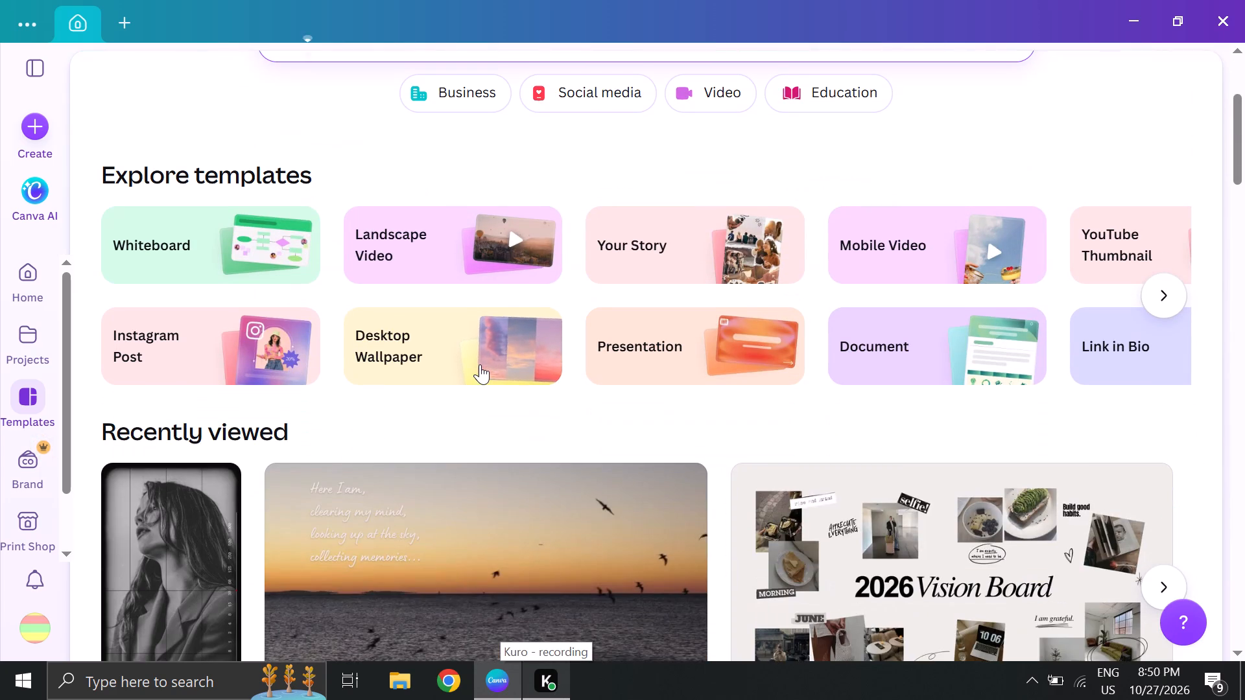
pyautogui.scroll(1, 480, 364)
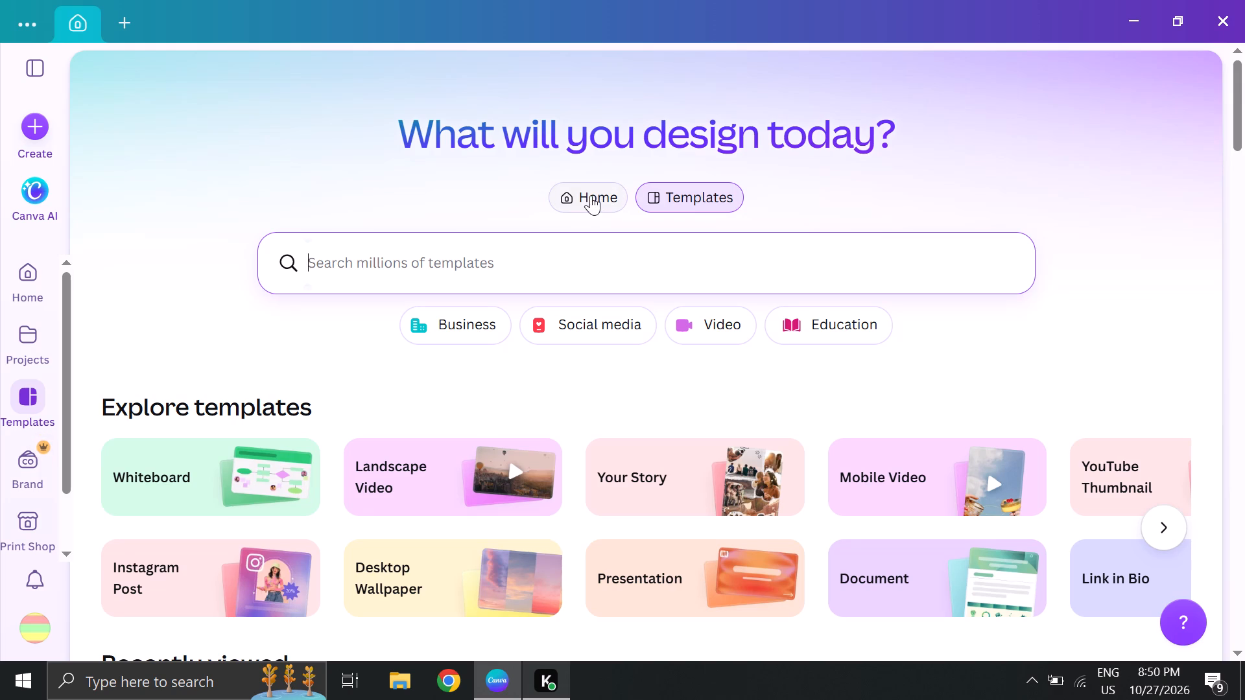
pyautogui.scroll(-2, 619, 266)
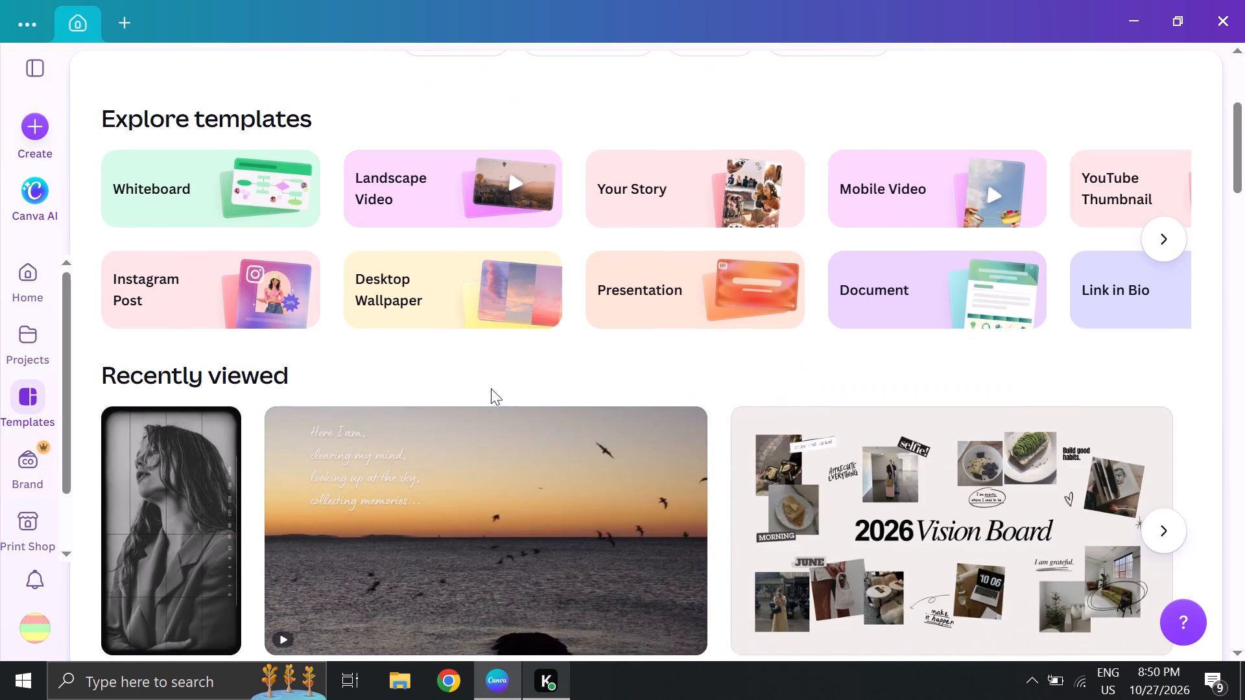
pyautogui.scroll(-1, 491, 388)
pyautogui.scroll(-4, 241, 402)
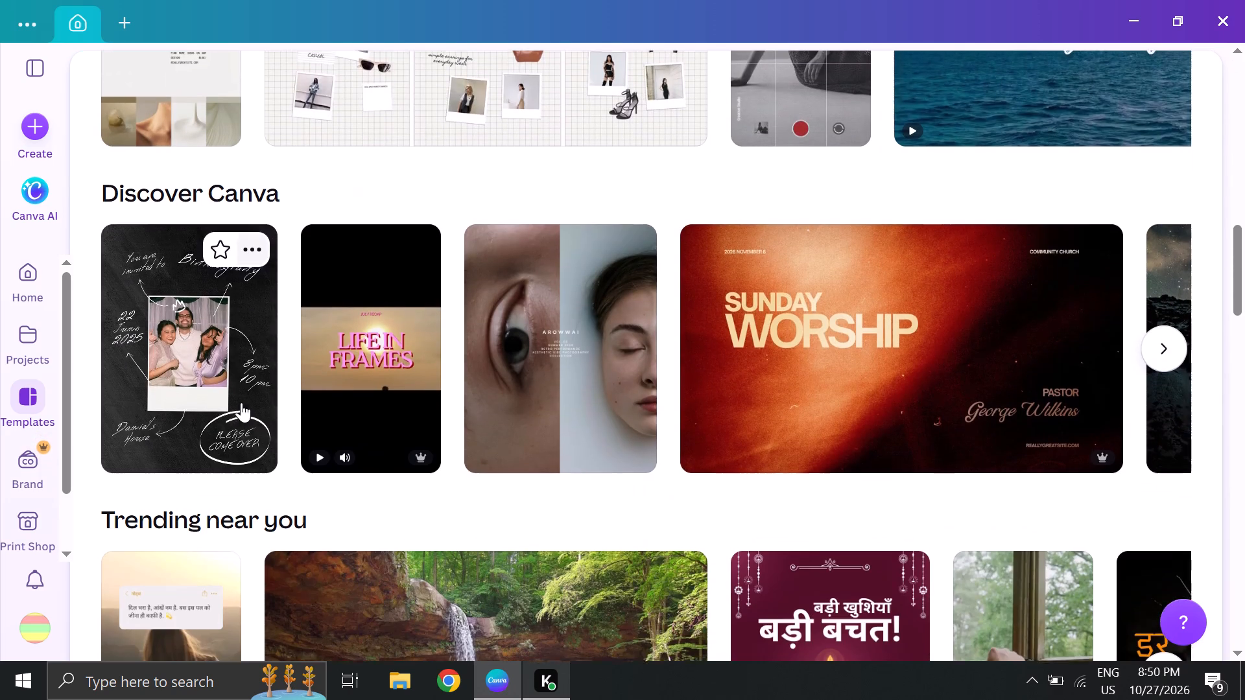
pyautogui.scroll(-1, 241, 402)
pyautogui.scroll(-3, 564, 344)
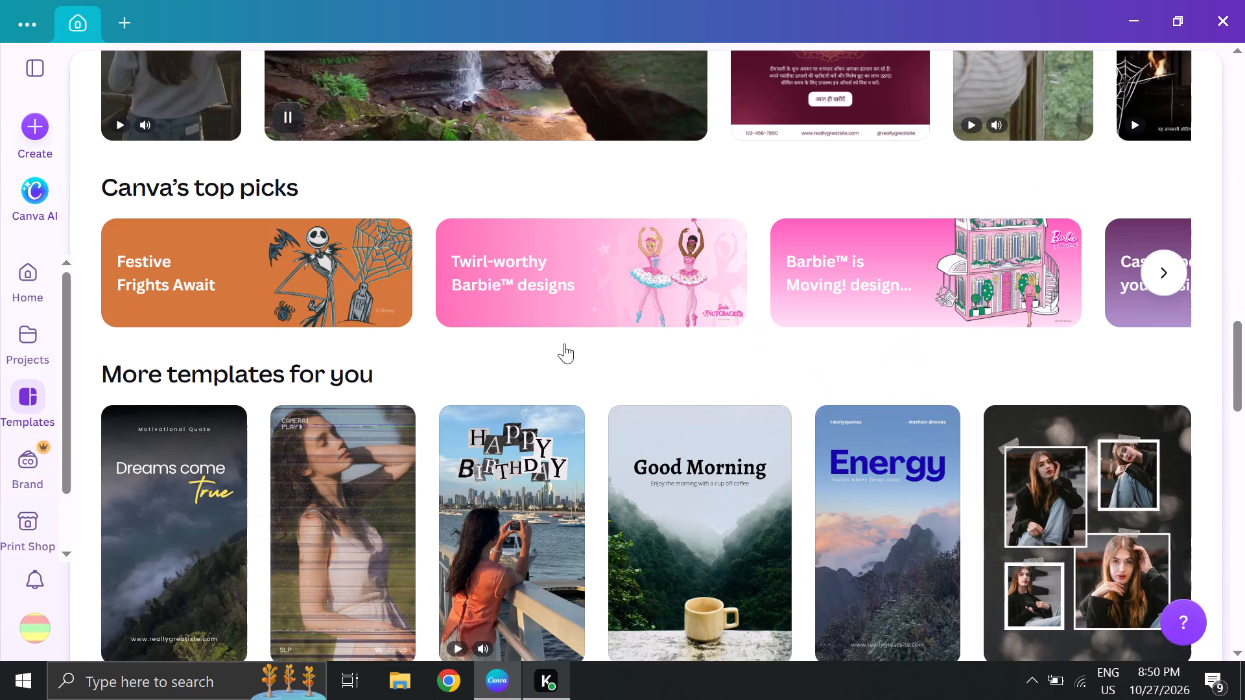
pyautogui.scroll(-2, 564, 344)
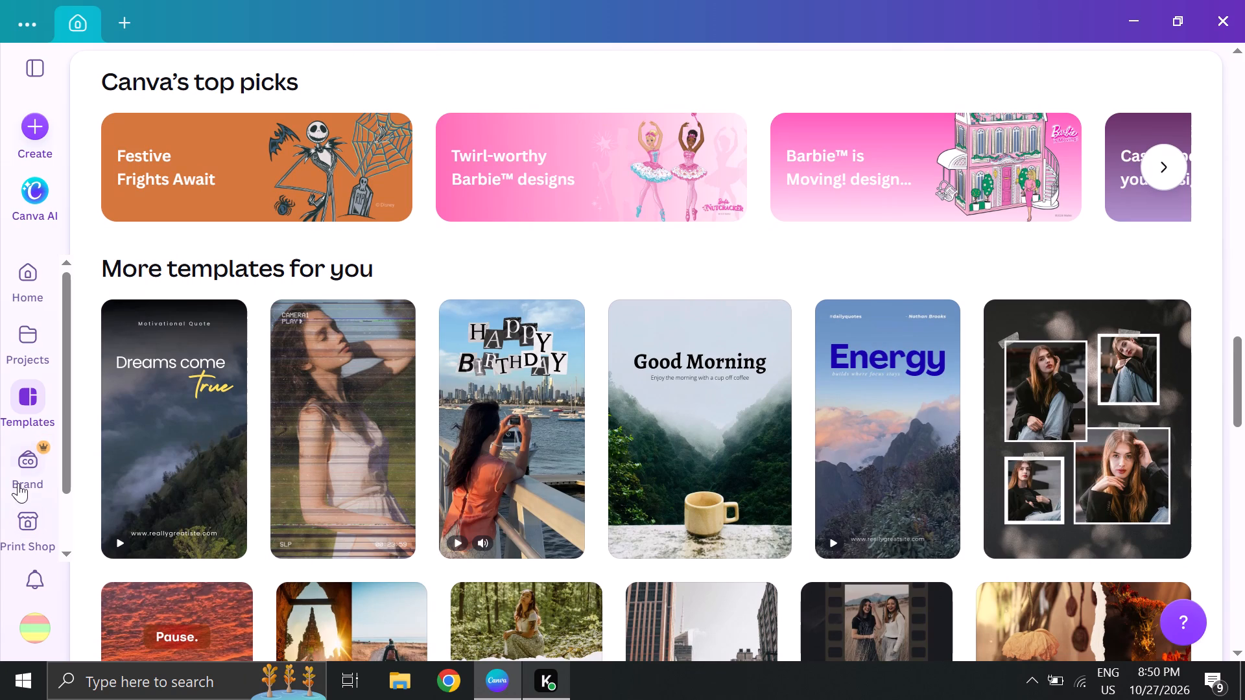
# Look through the Brand Kit's asset categories and open its Graphics category.
pyautogui.click(40, 471)
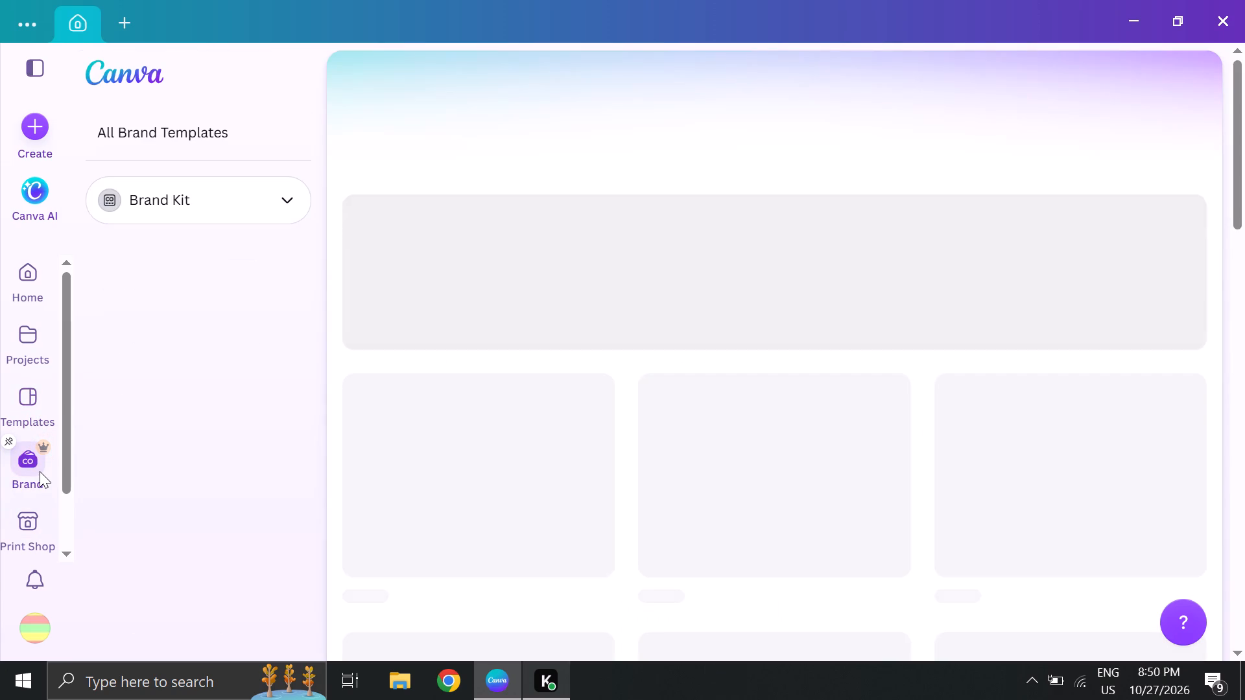
pyautogui.scroll(-1, 640, 479)
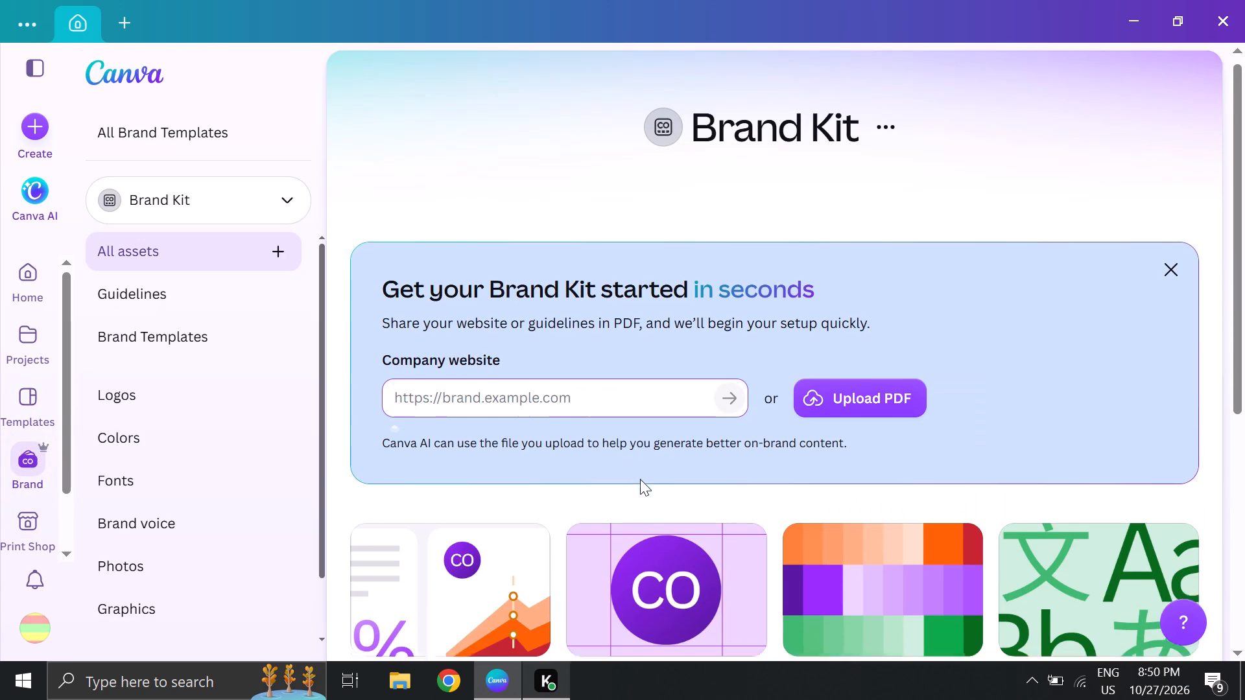
pyautogui.scroll(-4, 640, 479)
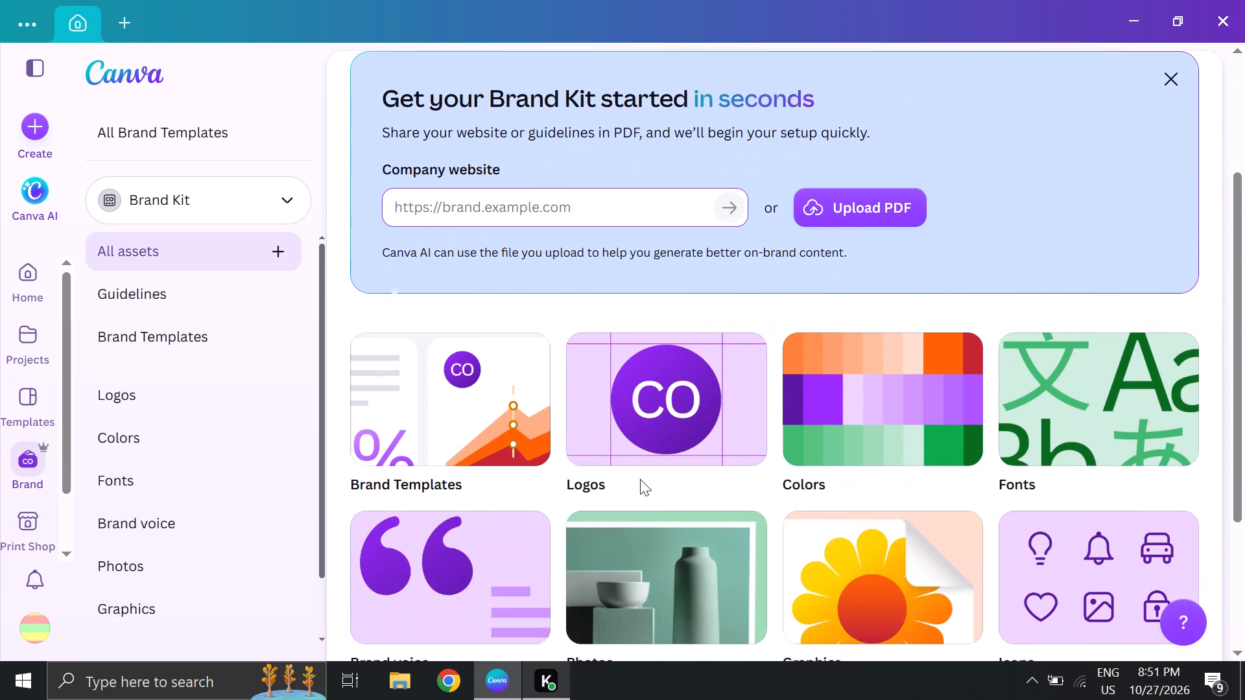
pyautogui.scroll(-2, 640, 479)
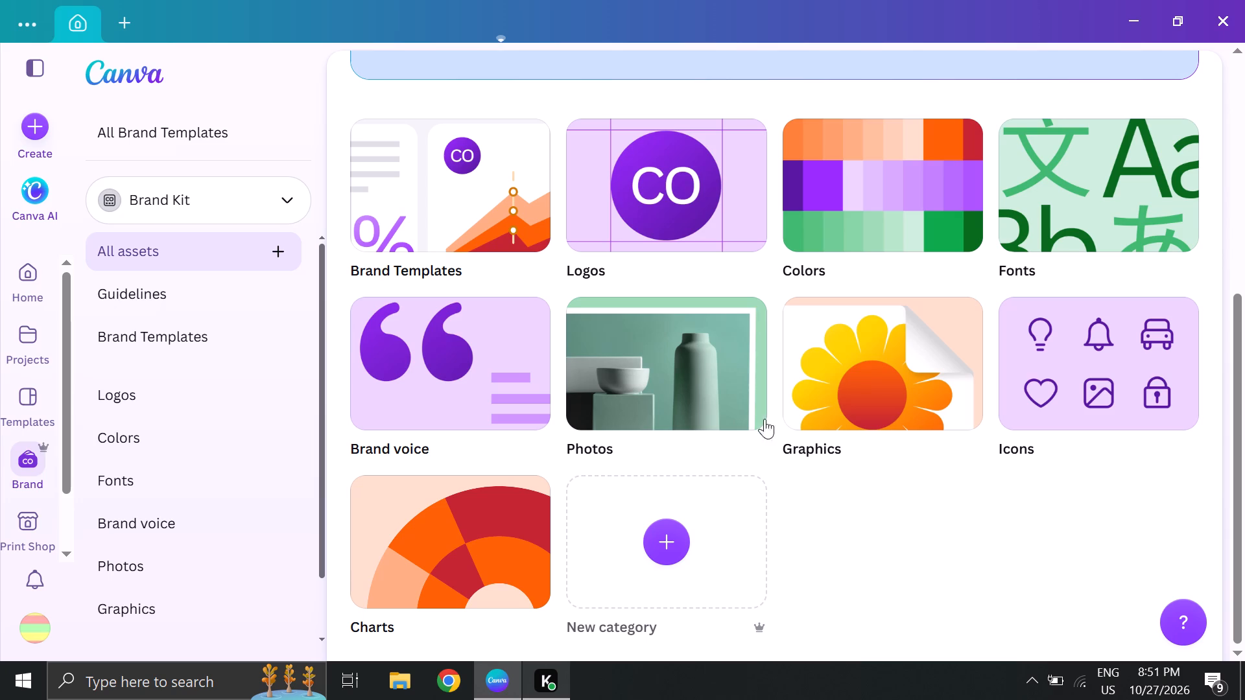
pyautogui.click(842, 390)
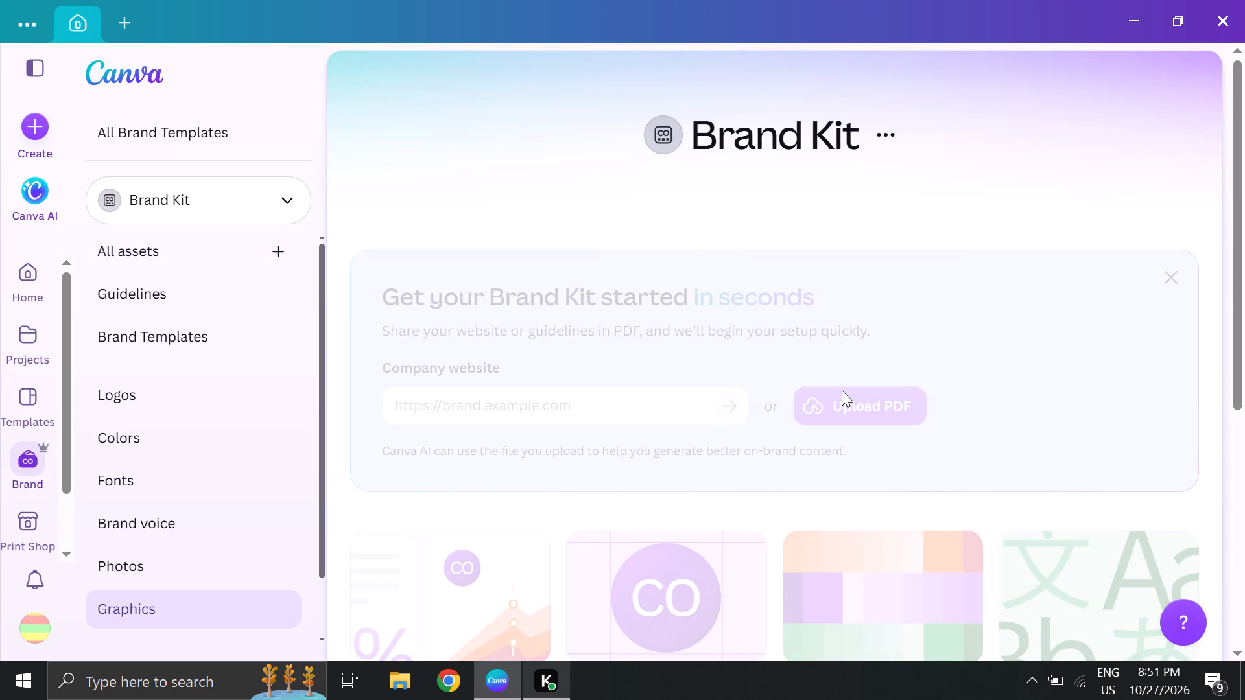
pyautogui.scroll(-2, 638, 410)
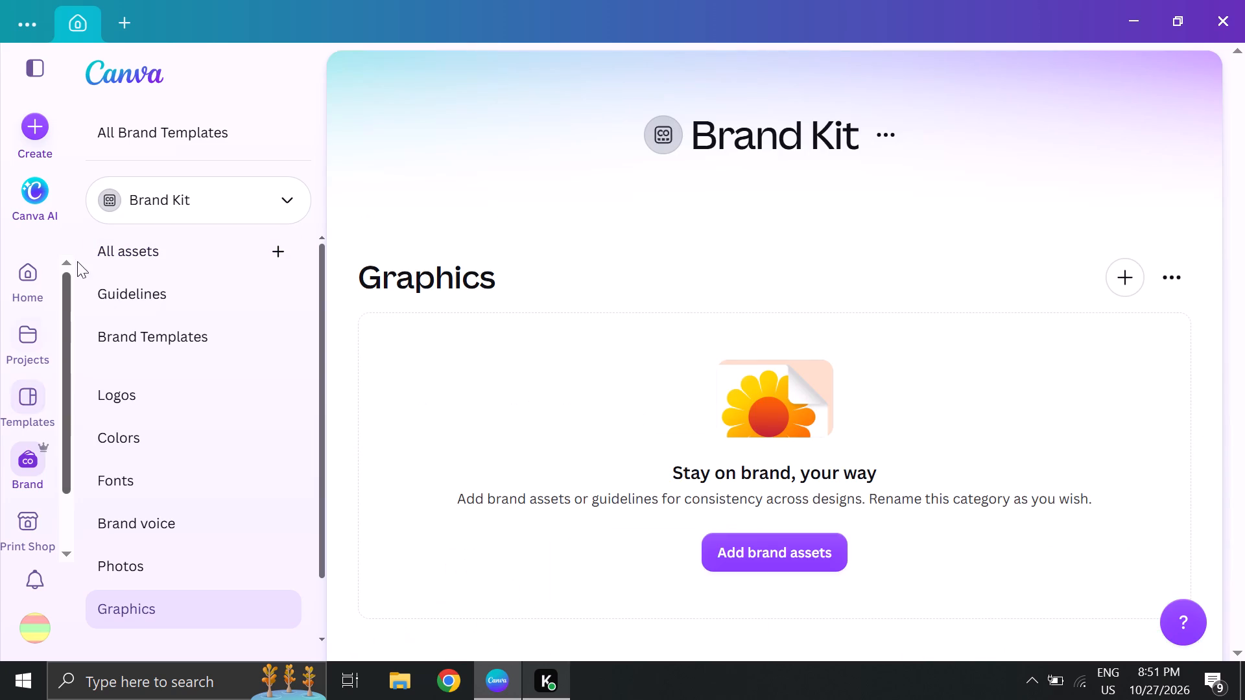
# Review the design types offered for creating a new design and open Canva Code.
pyautogui.click(35, 133)
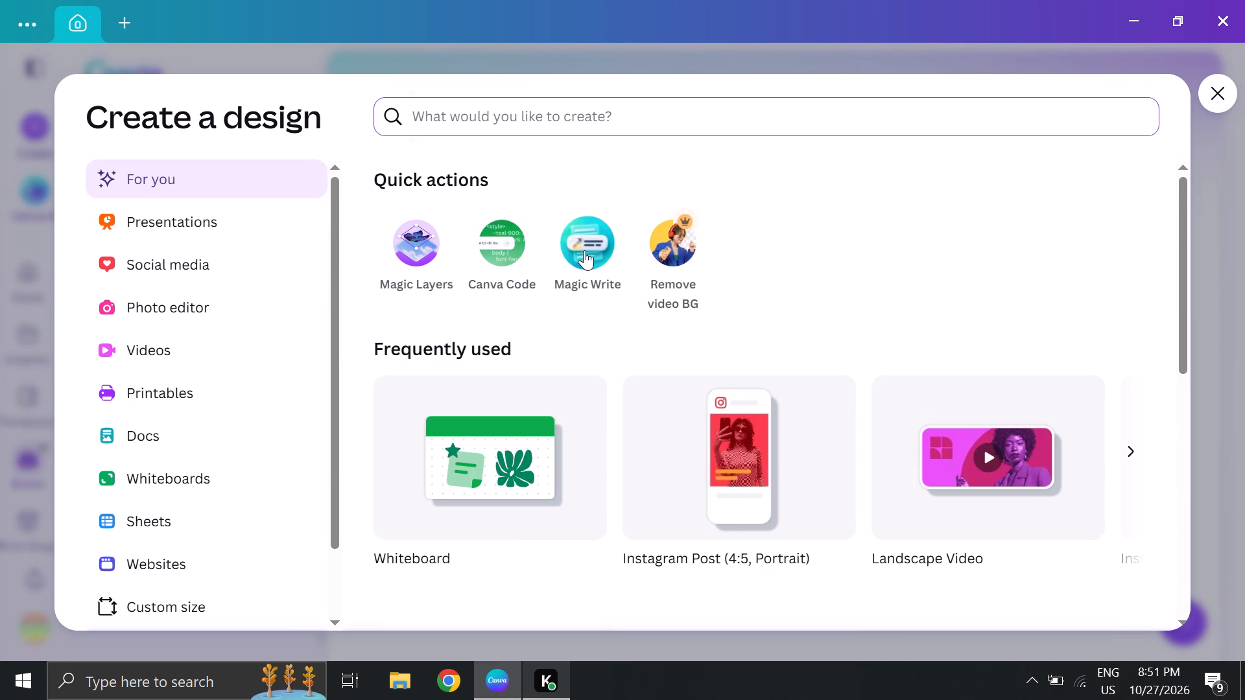
pyautogui.scroll(-1, 527, 445)
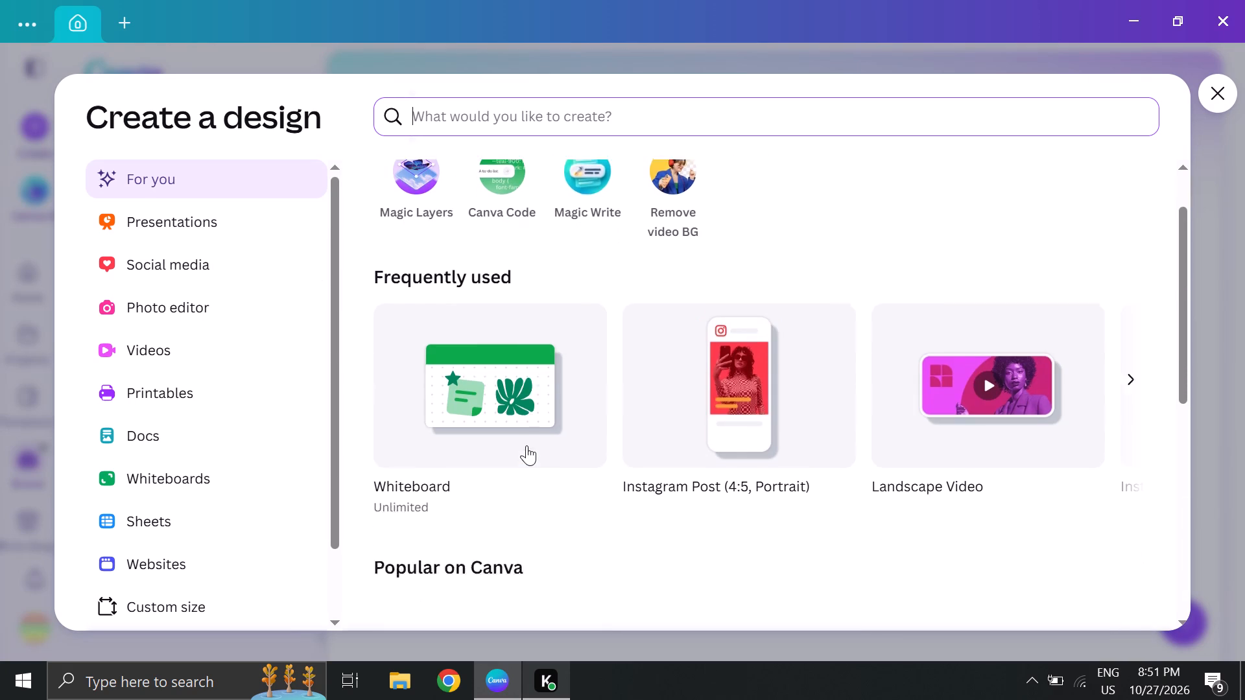
pyautogui.scroll(-5, 527, 445)
pyautogui.scroll(1, 527, 445)
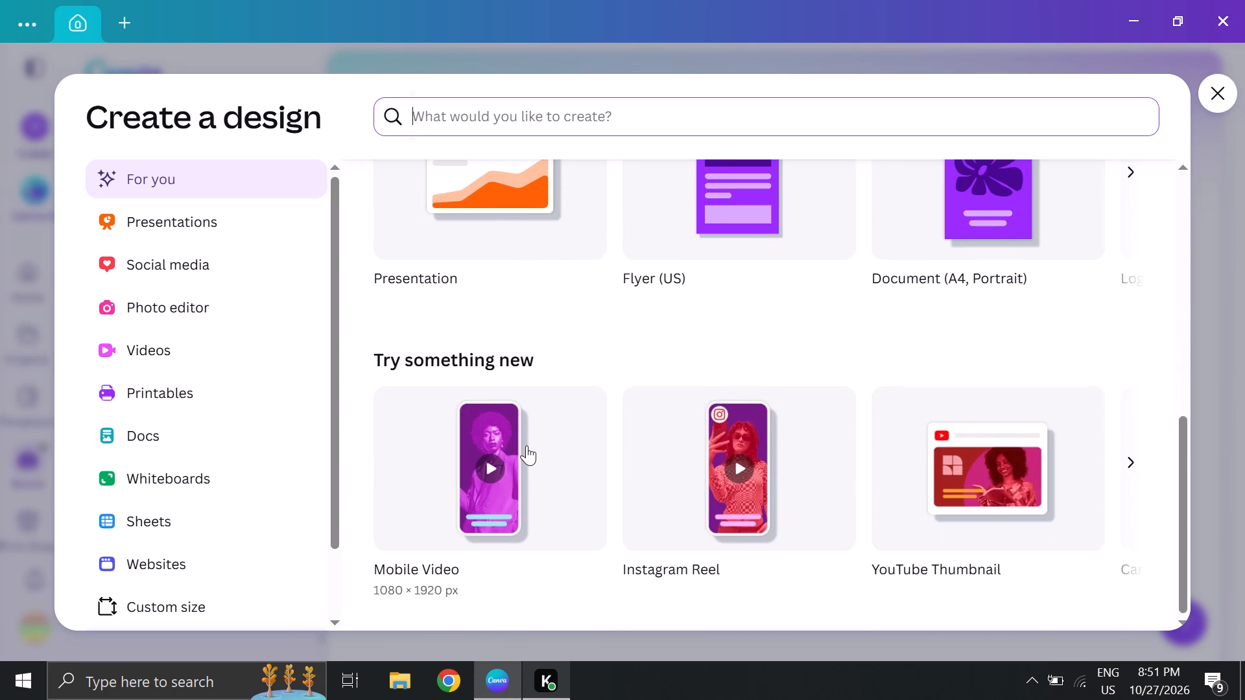
pyautogui.scroll(6, 527, 445)
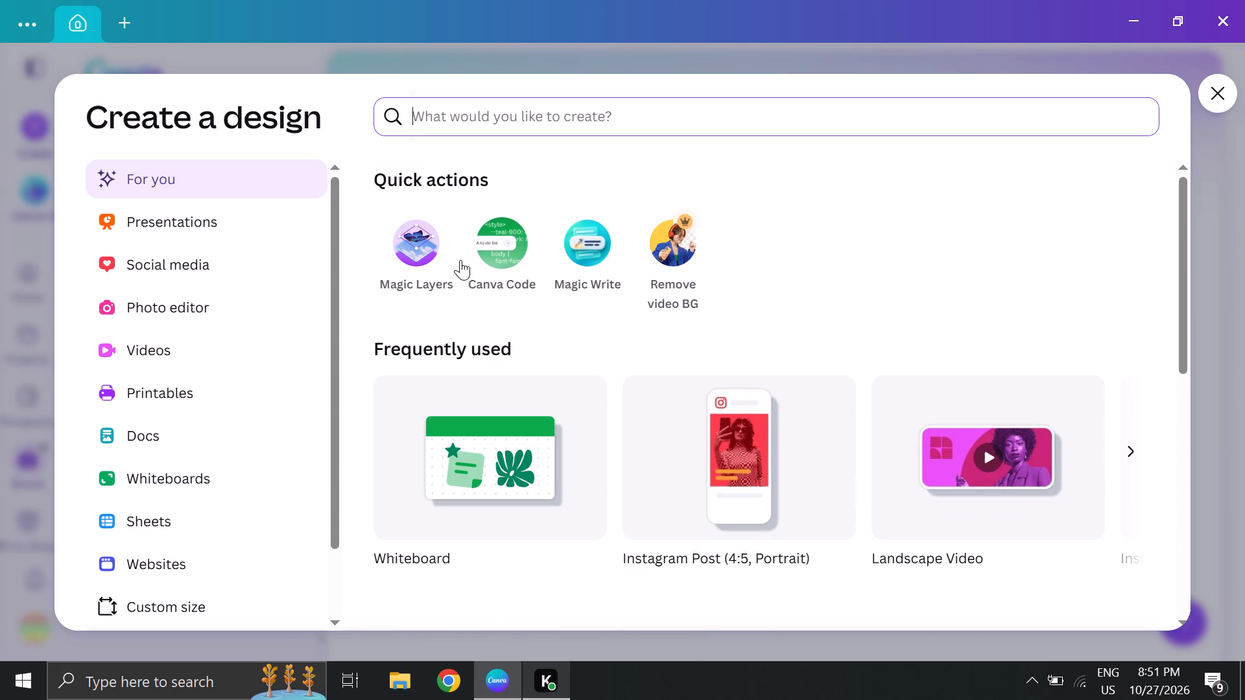
pyautogui.click(506, 270)
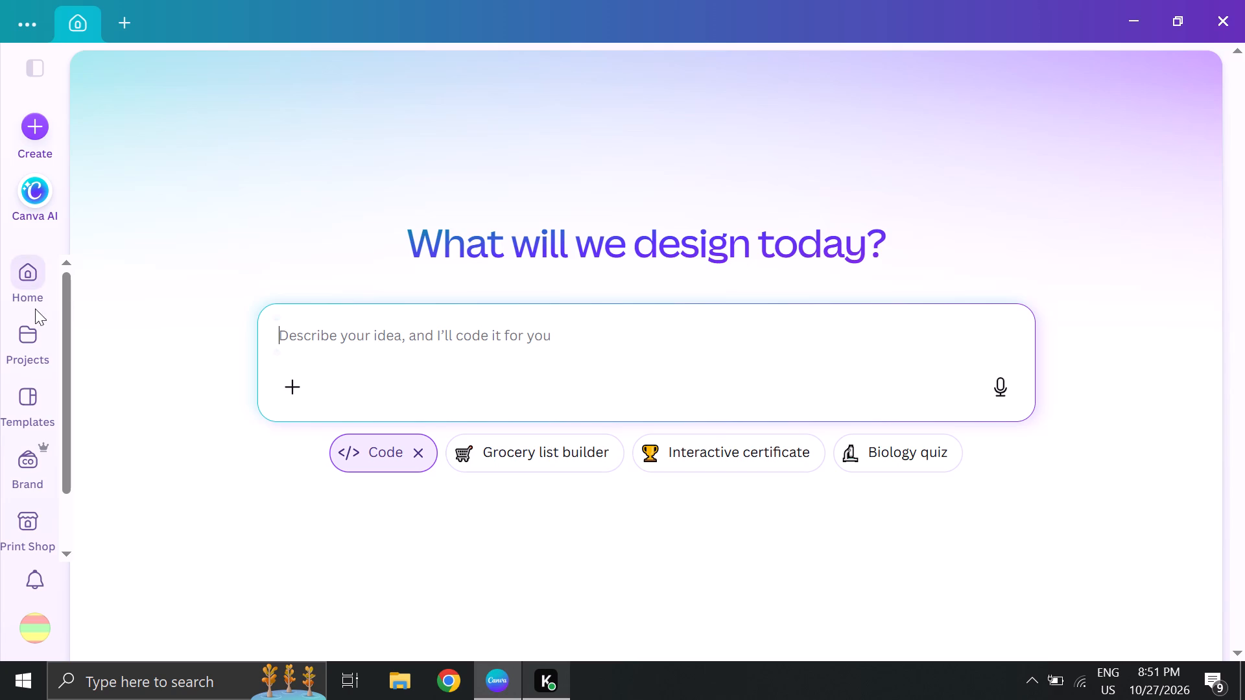
# Return to the template library and open the Desktop Wallpaper category.
pyautogui.click(32, 281)
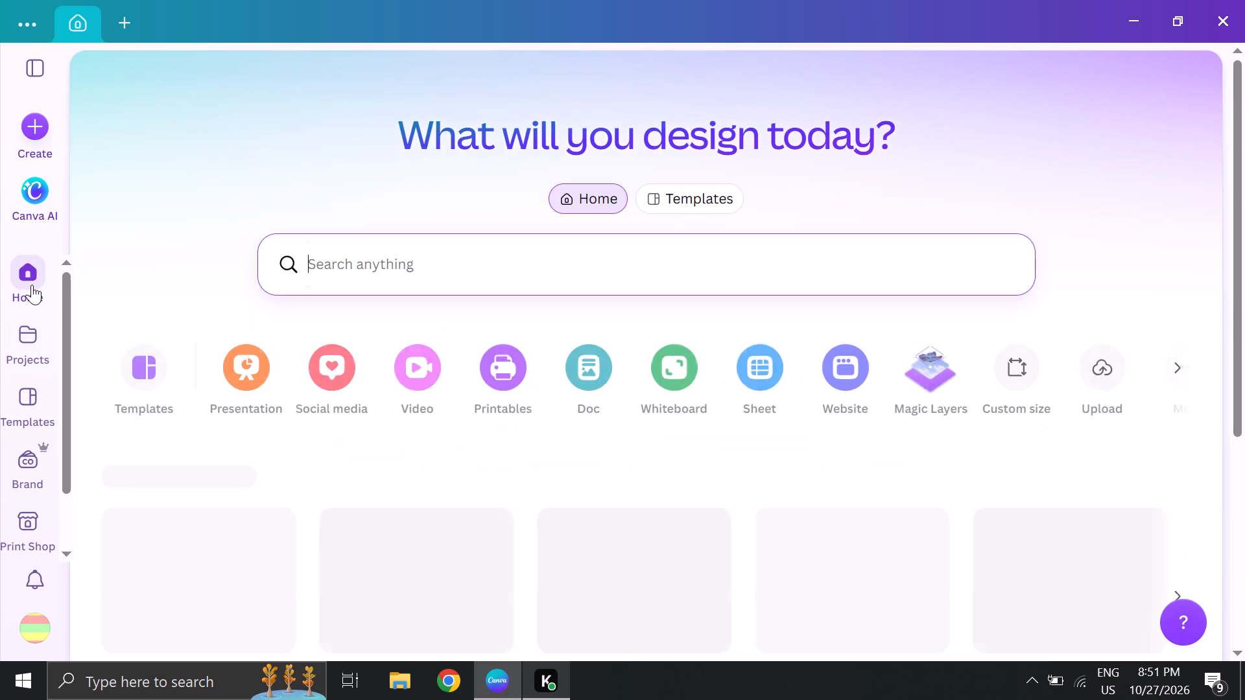
pyautogui.click(32, 285)
pyautogui.click(141, 361)
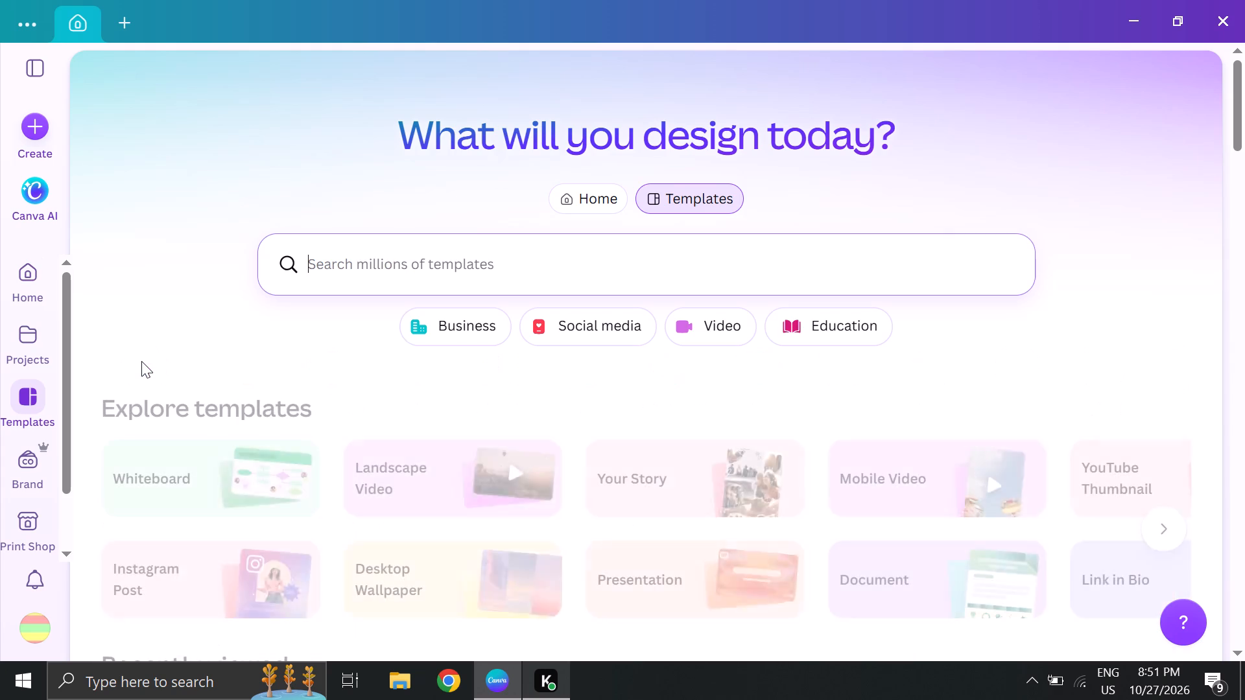
pyautogui.scroll(-2, 364, 502)
pyautogui.scroll(1, 364, 502)
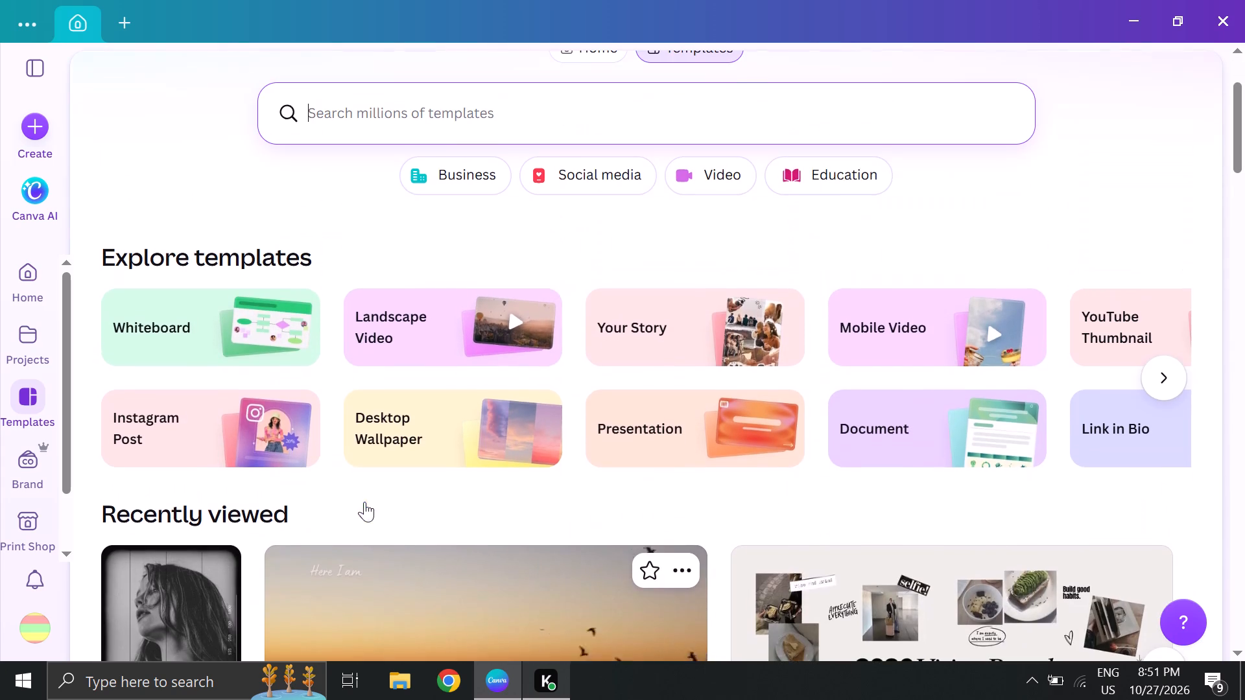
pyautogui.scroll(1, 364, 502)
pyautogui.hscroll(-1, 891, 370)
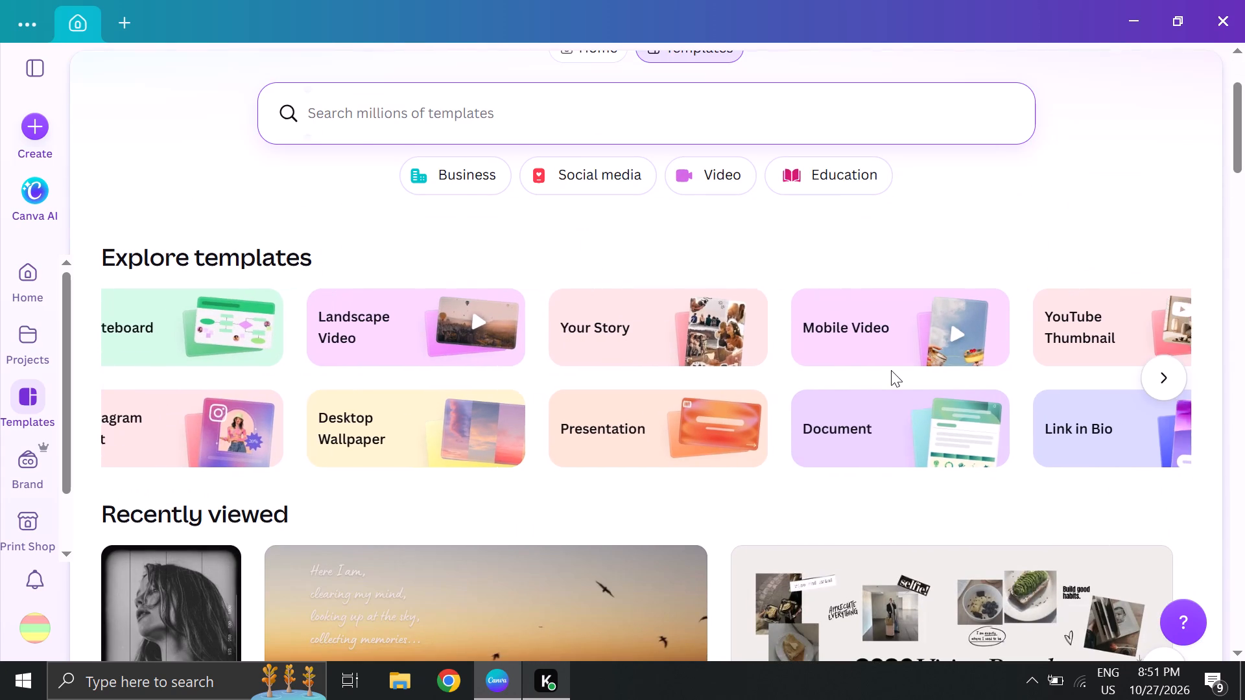
pyautogui.hscroll(-1, 891, 370)
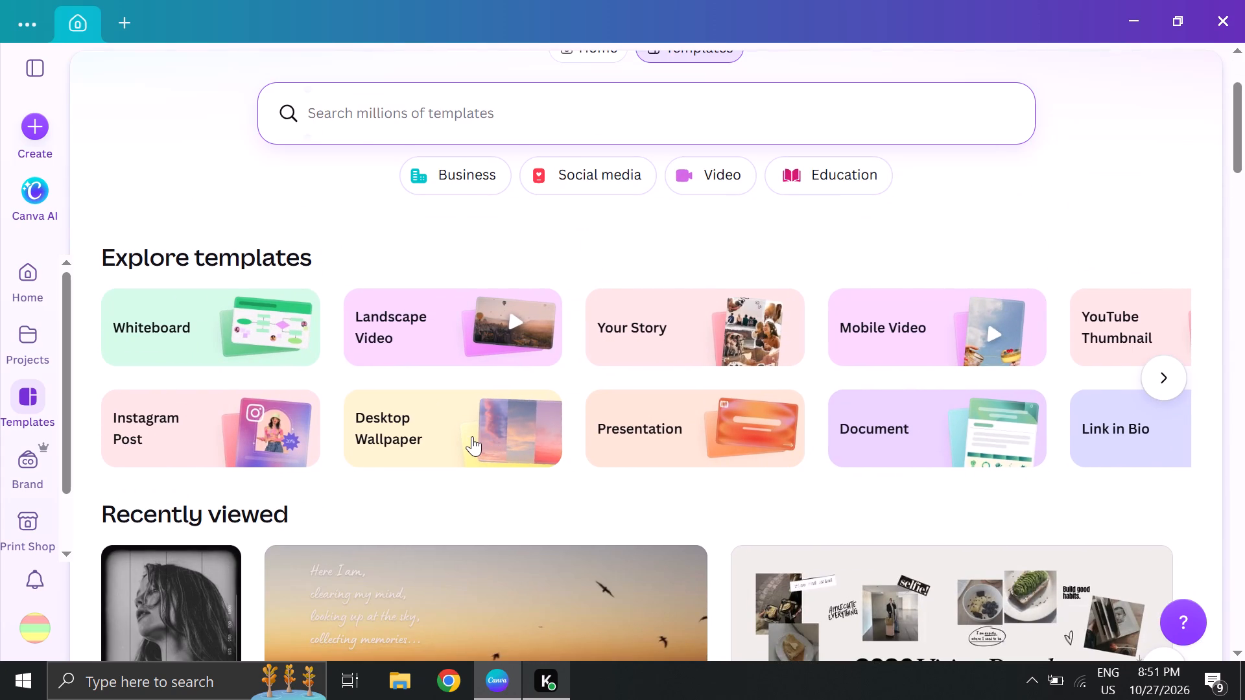
pyautogui.click(475, 438)
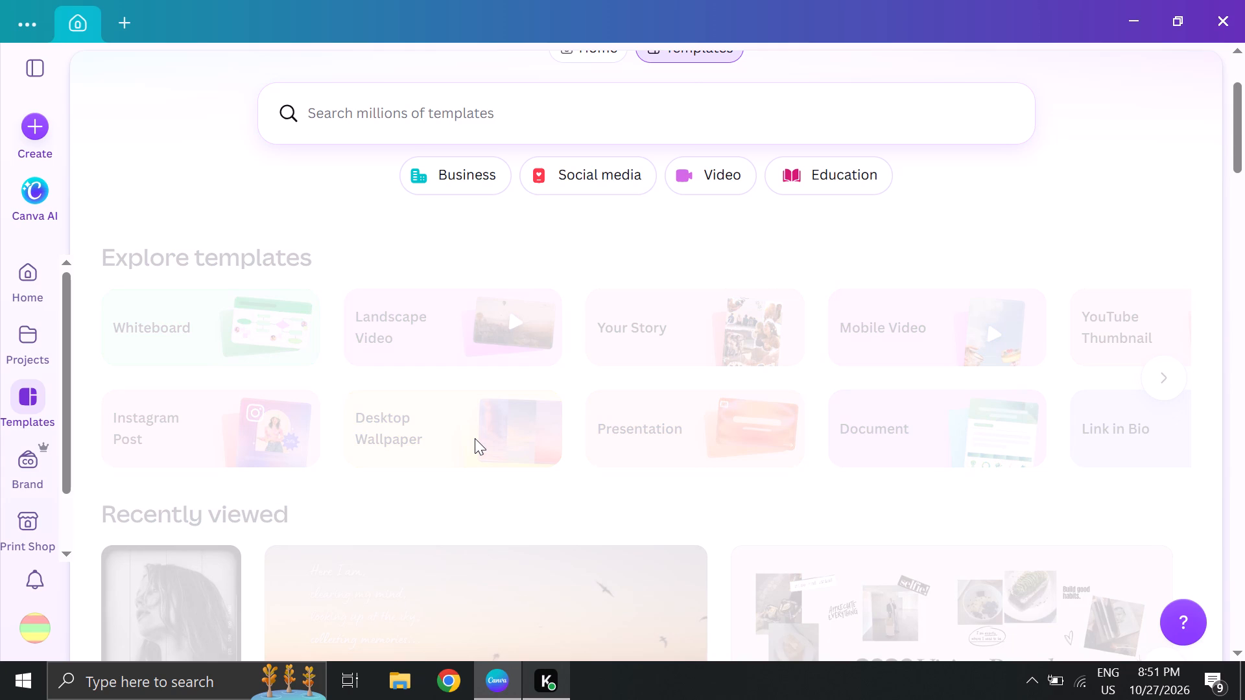
# Choose the Black Minimalist Cat Desktop Wallpaper template and open it for customizing.
pyautogui.scroll(-5, 475, 438)
pyautogui.click(901, 247)
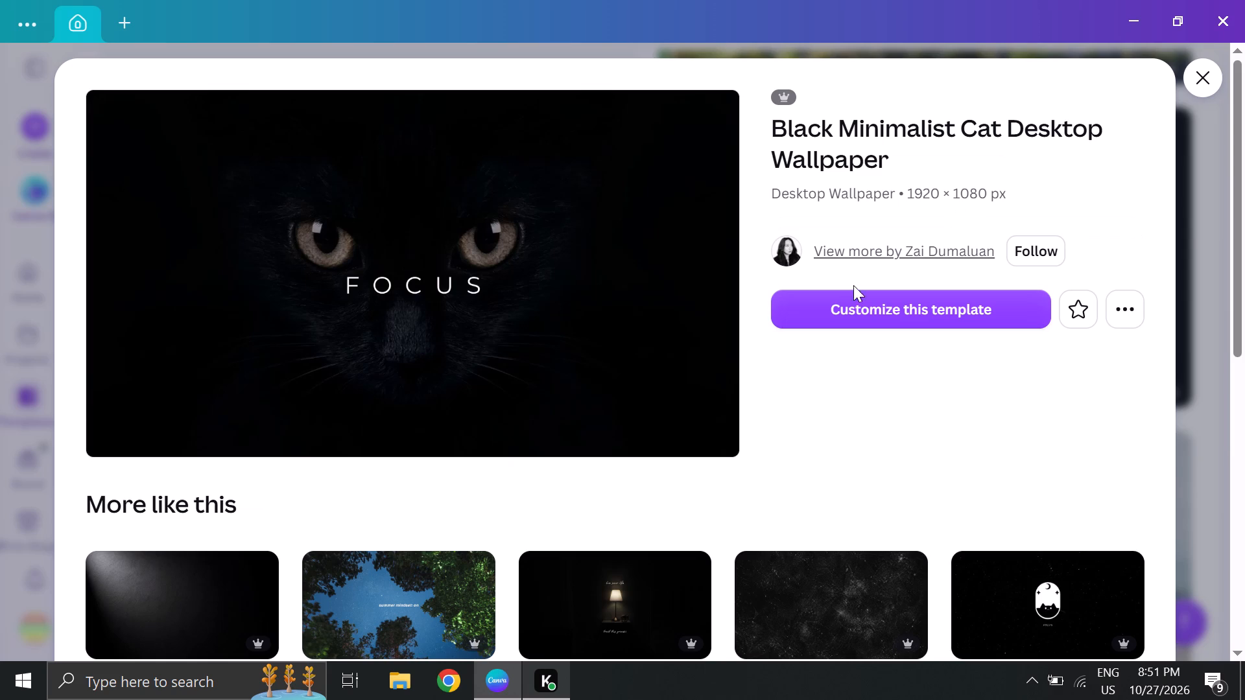
pyautogui.click(840, 304)
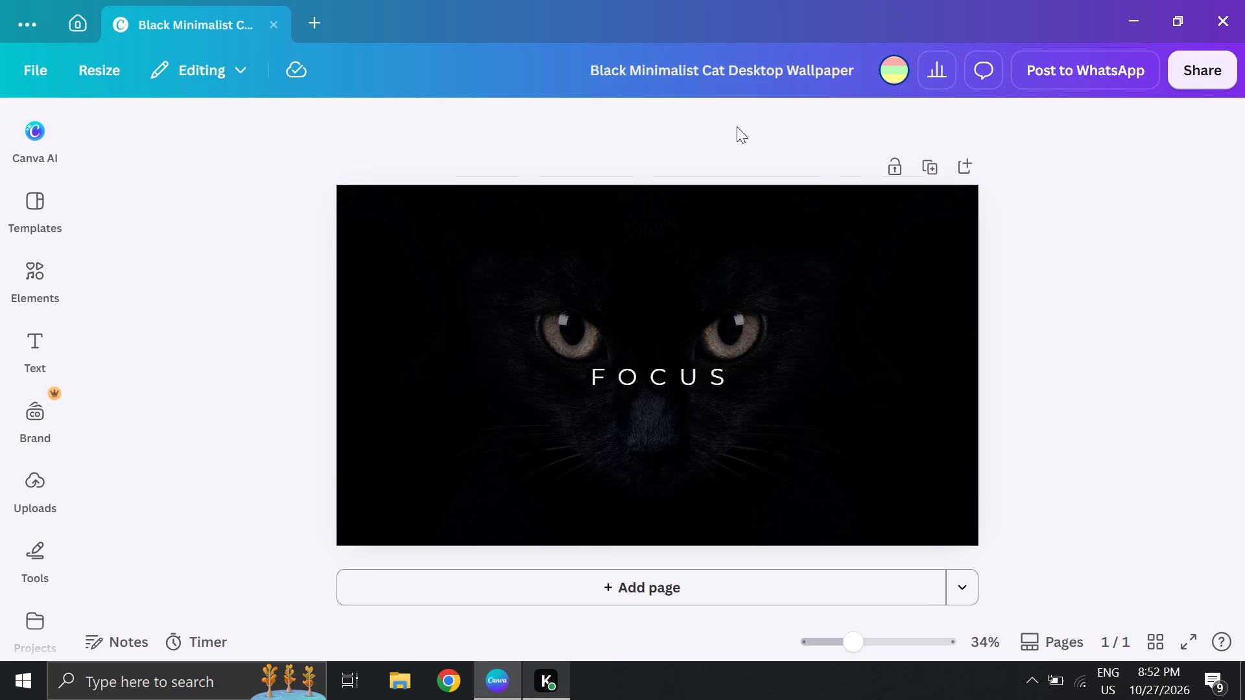
# Try the Echo and Glow effects on the FOCUS text, and apply the Drop effect.
pyautogui.click(159, 272)
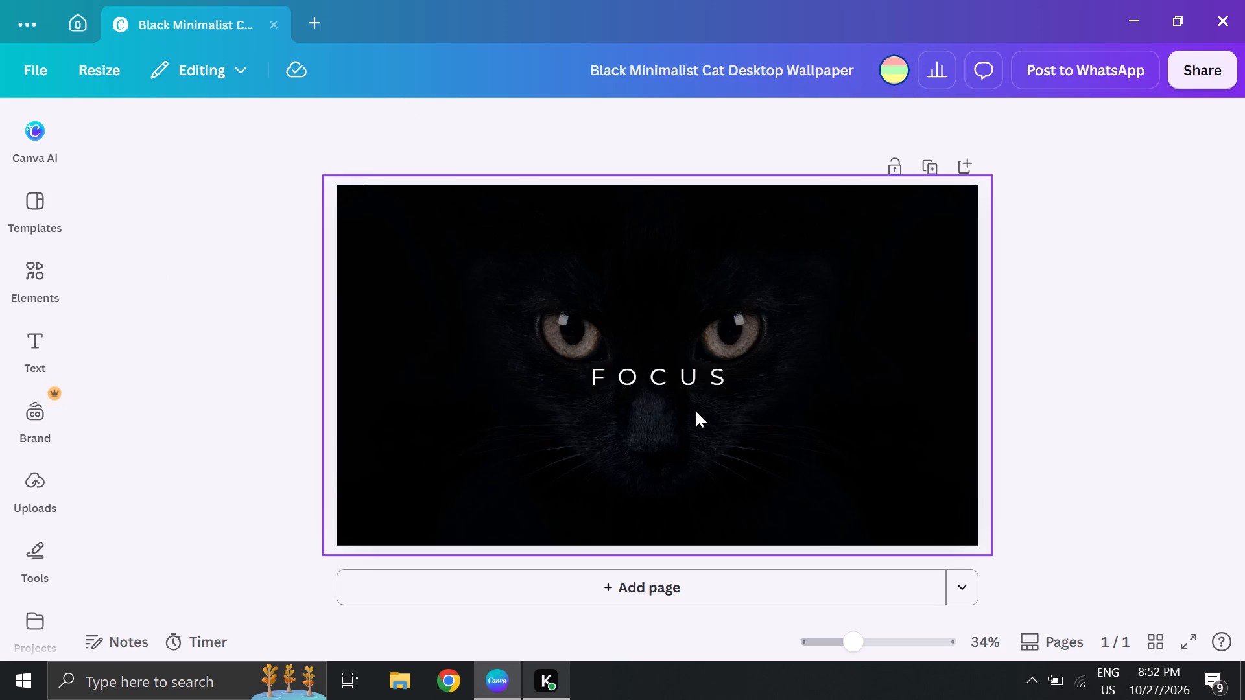
pyautogui.click(679, 377)
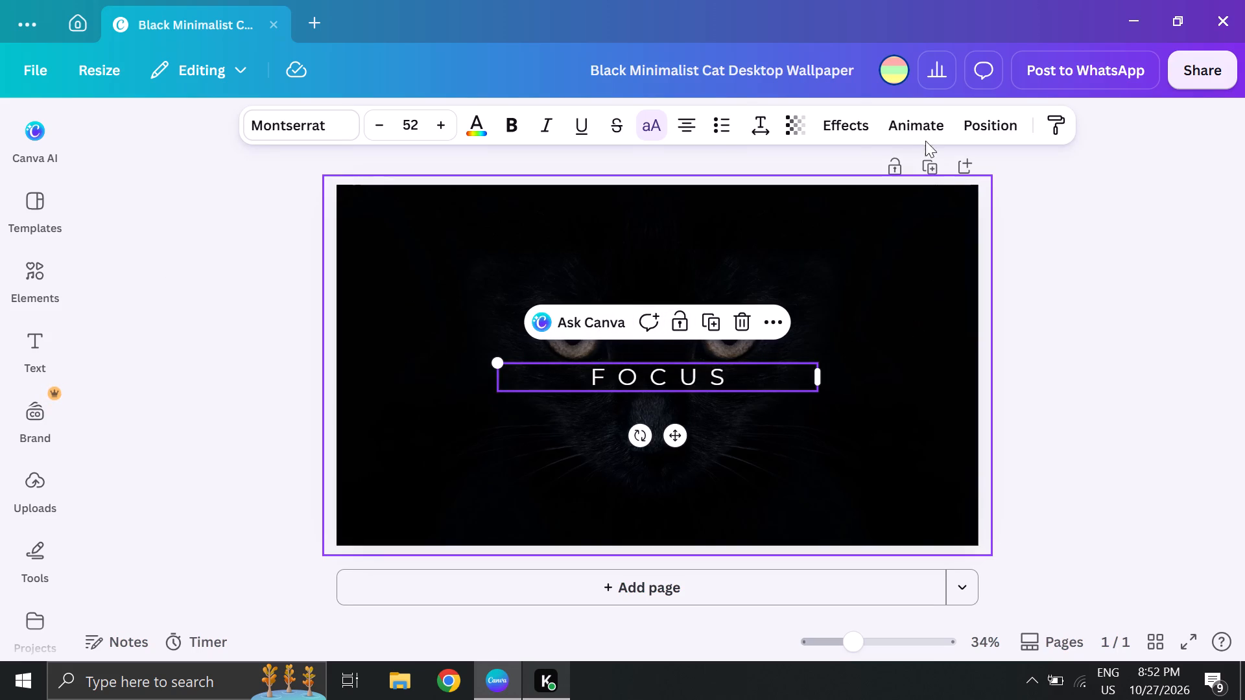
pyautogui.click(1152, 311)
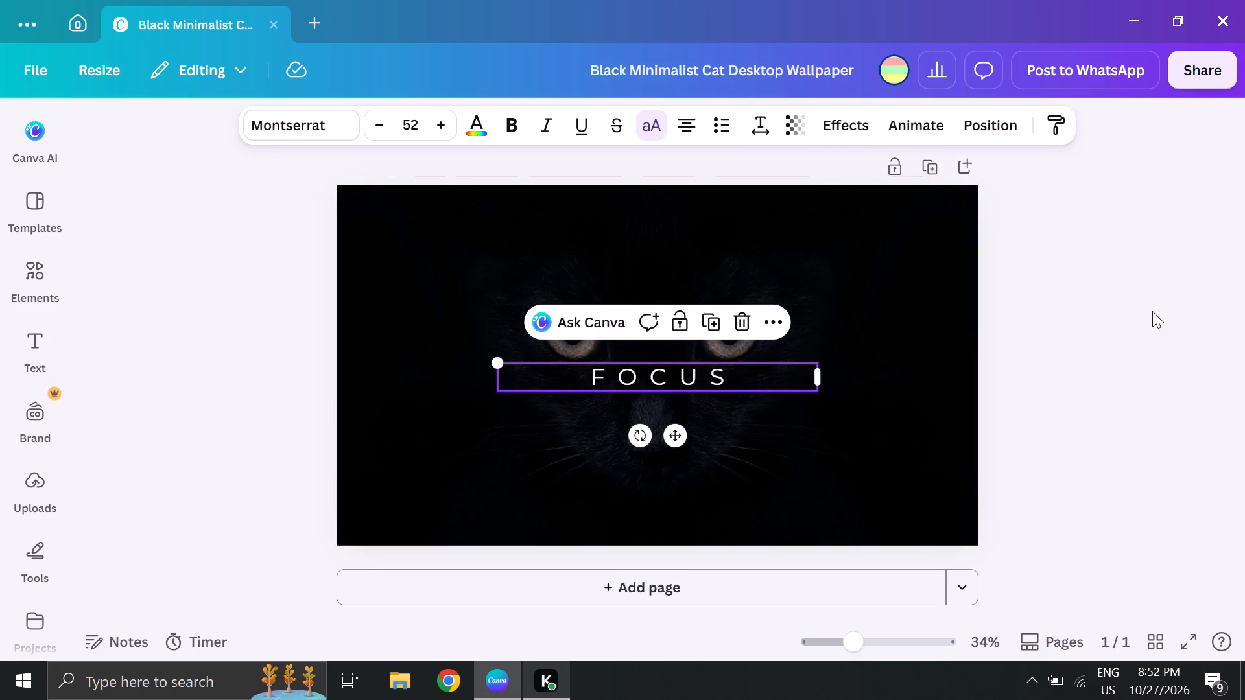
pyautogui.click(656, 377)
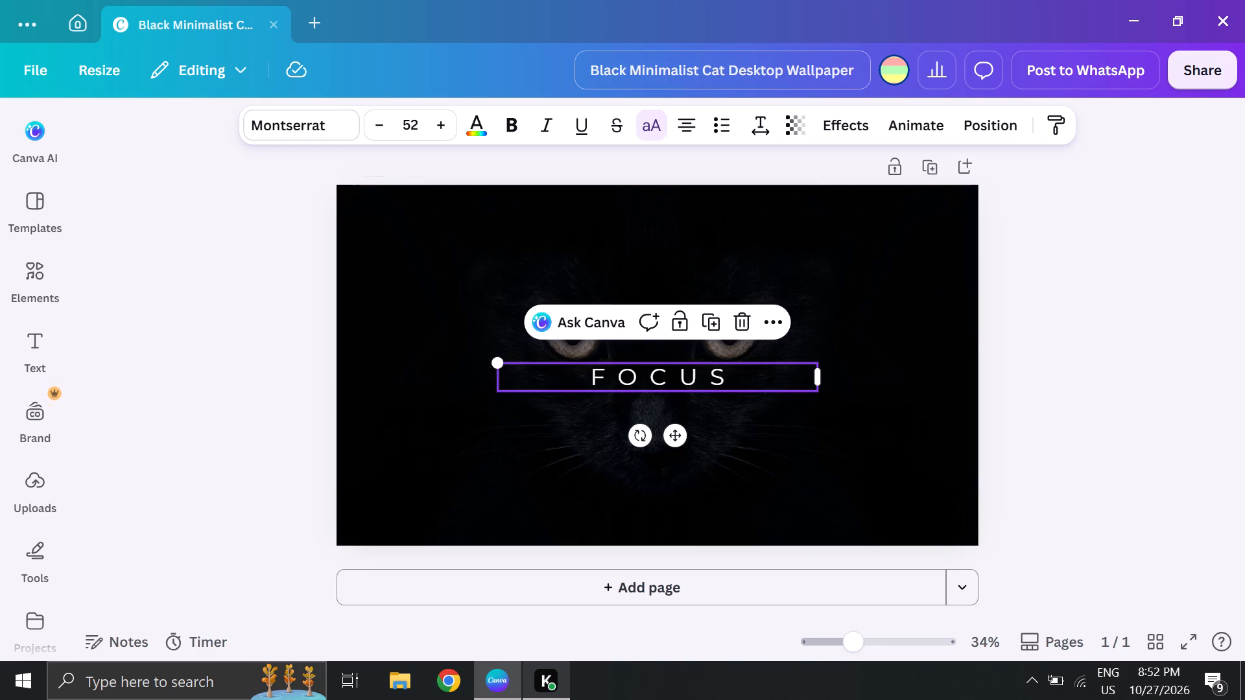
pyautogui.click(833, 131)
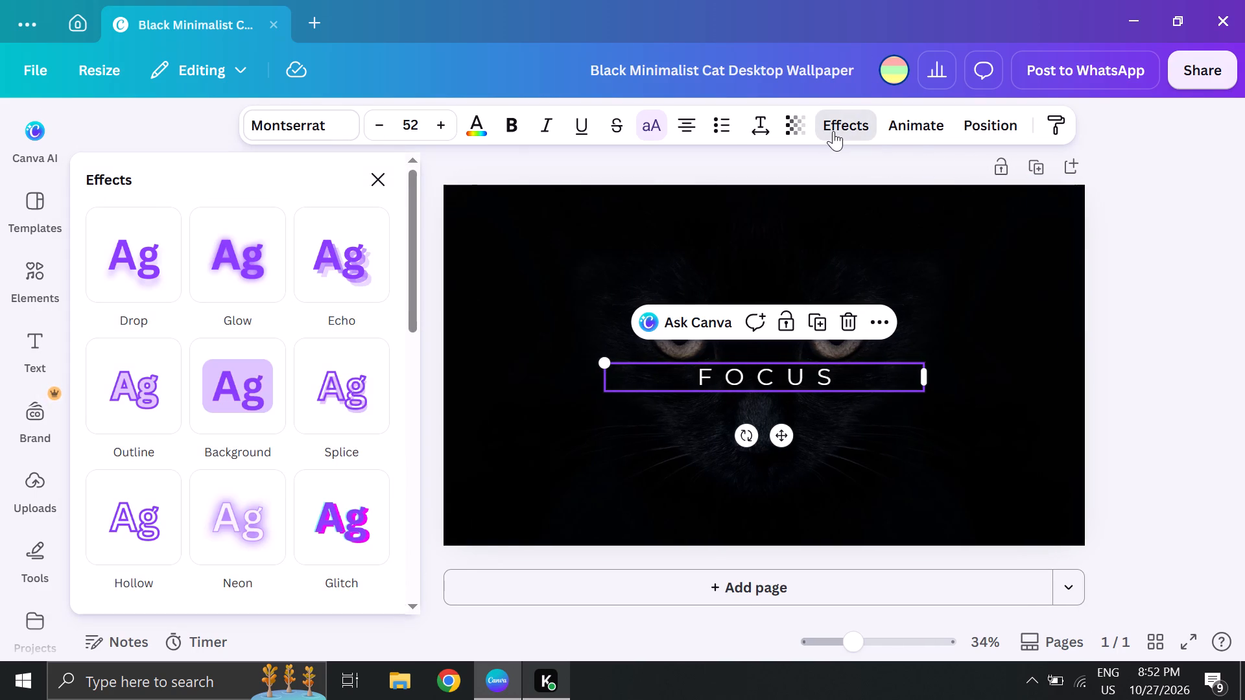
pyautogui.click(338, 266)
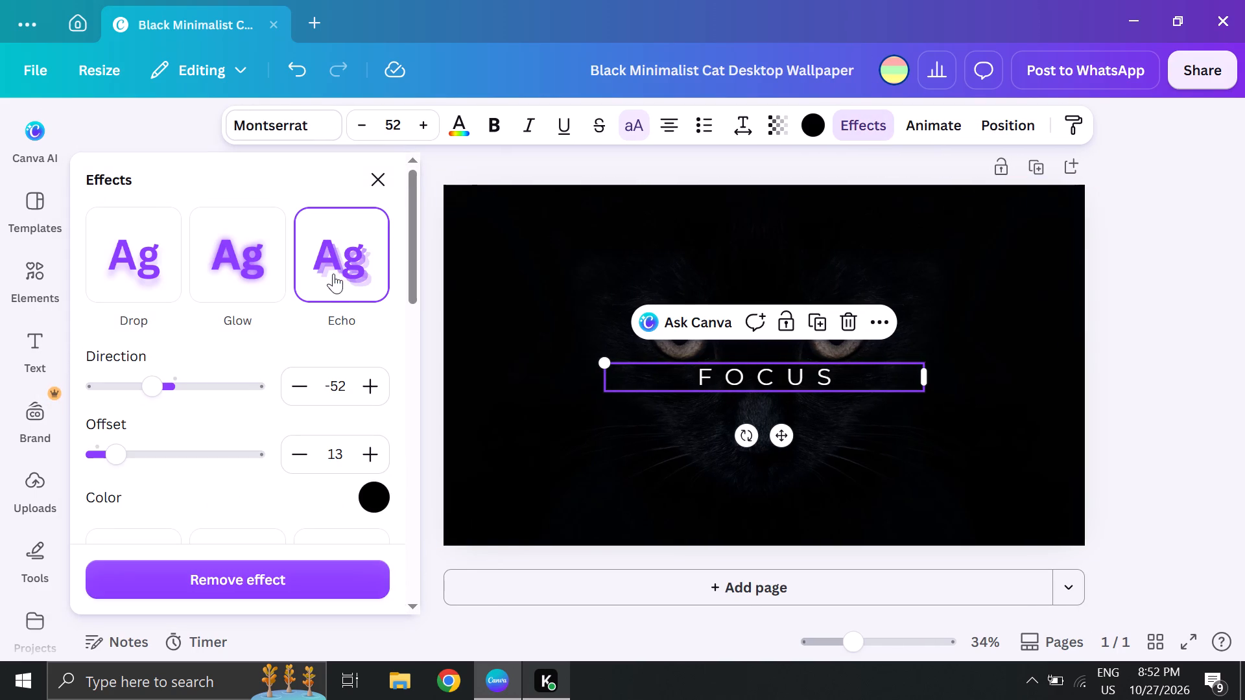
pyautogui.click(253, 269)
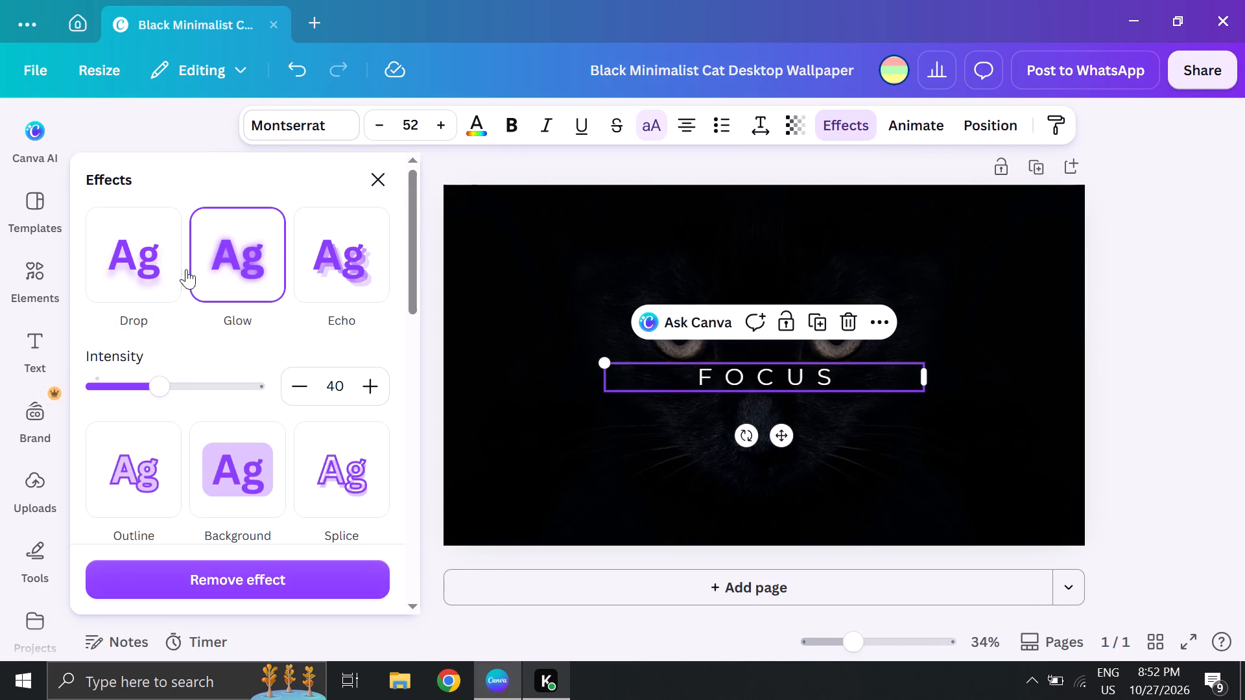
pyautogui.click(140, 279)
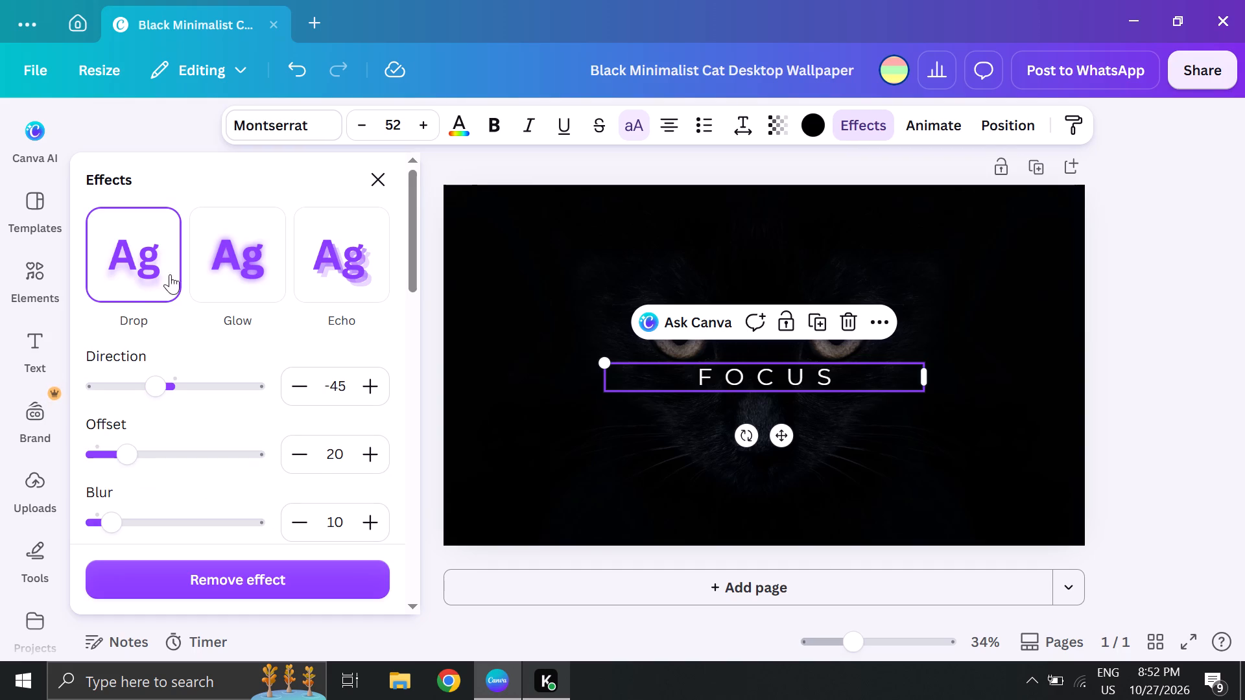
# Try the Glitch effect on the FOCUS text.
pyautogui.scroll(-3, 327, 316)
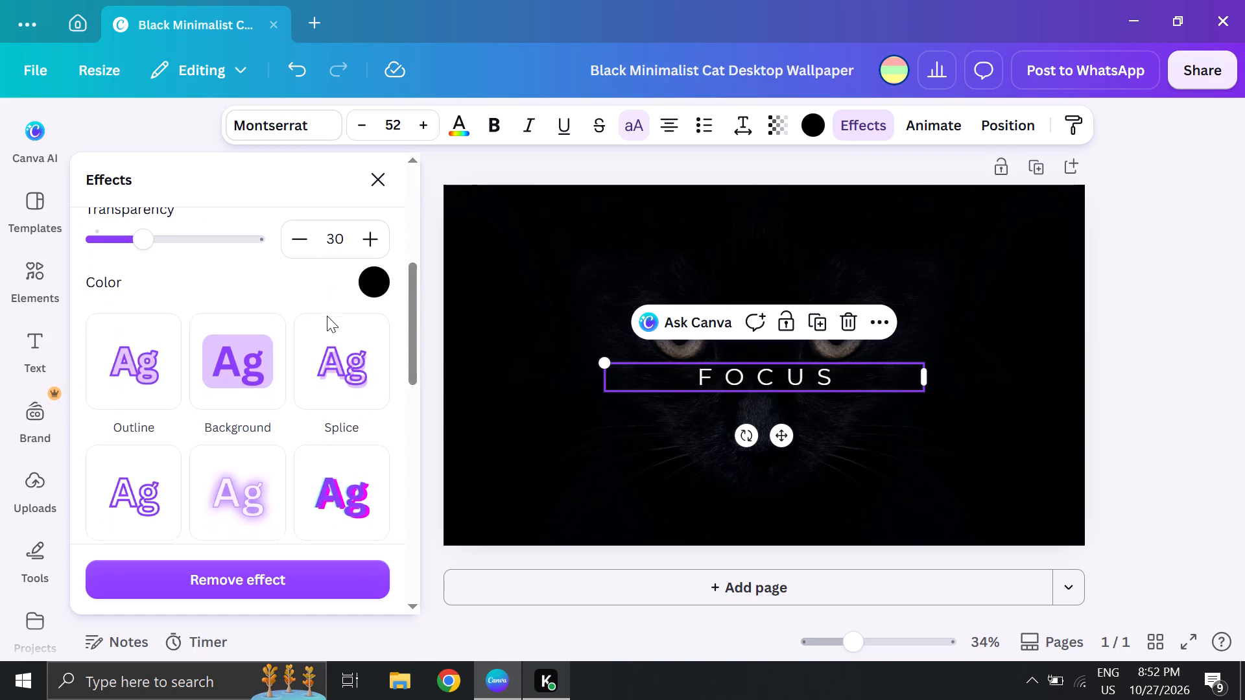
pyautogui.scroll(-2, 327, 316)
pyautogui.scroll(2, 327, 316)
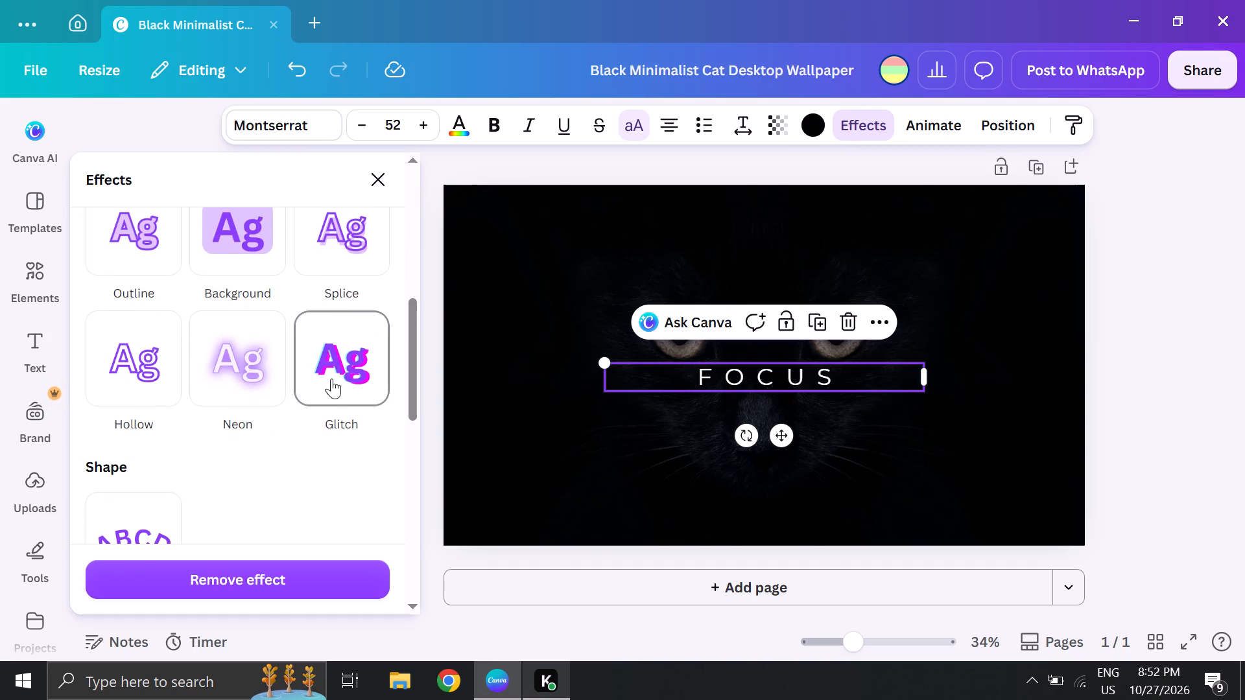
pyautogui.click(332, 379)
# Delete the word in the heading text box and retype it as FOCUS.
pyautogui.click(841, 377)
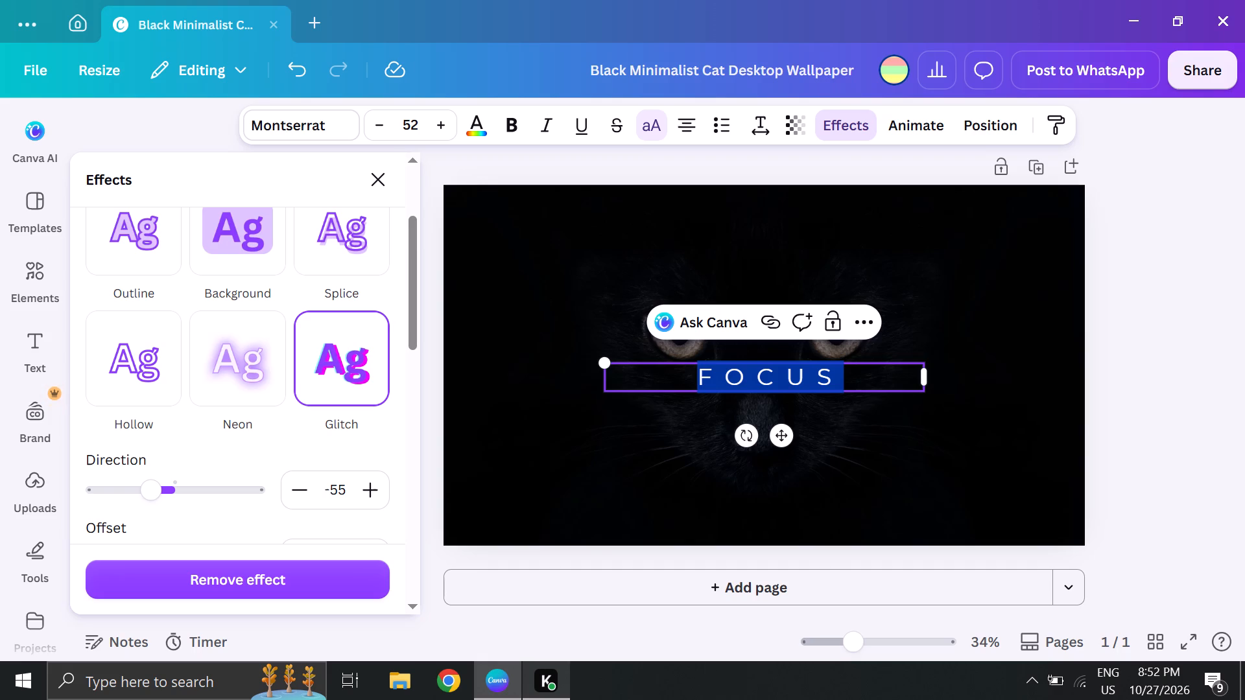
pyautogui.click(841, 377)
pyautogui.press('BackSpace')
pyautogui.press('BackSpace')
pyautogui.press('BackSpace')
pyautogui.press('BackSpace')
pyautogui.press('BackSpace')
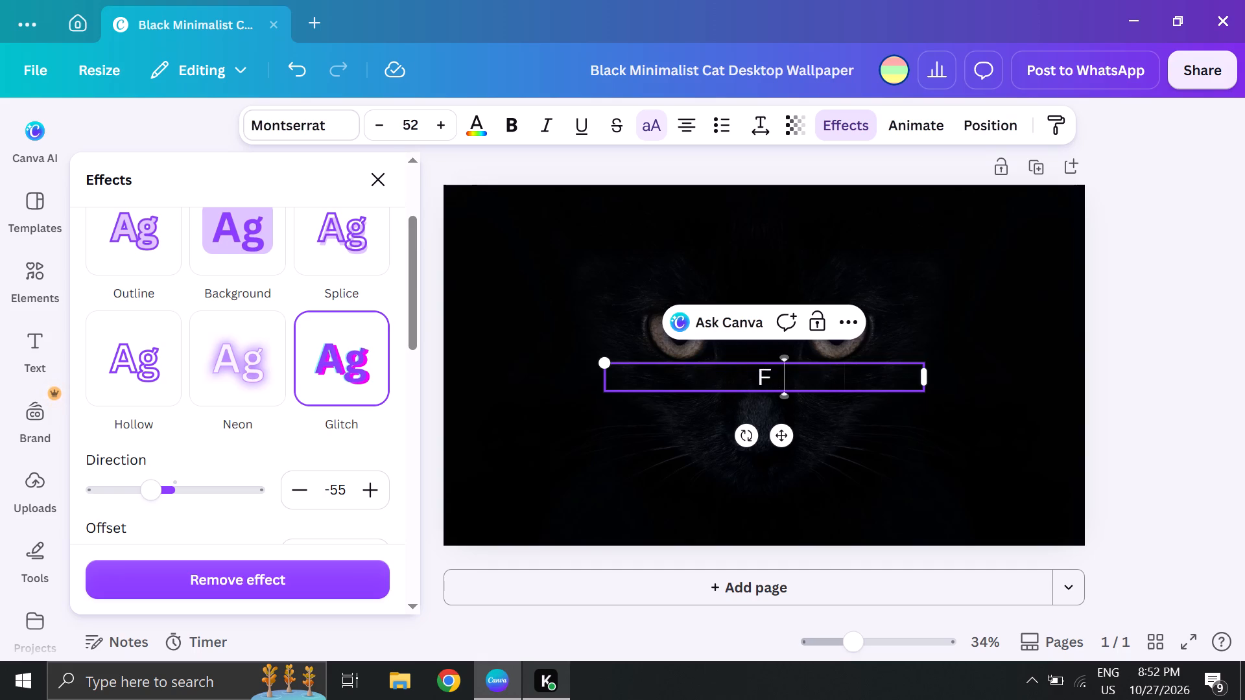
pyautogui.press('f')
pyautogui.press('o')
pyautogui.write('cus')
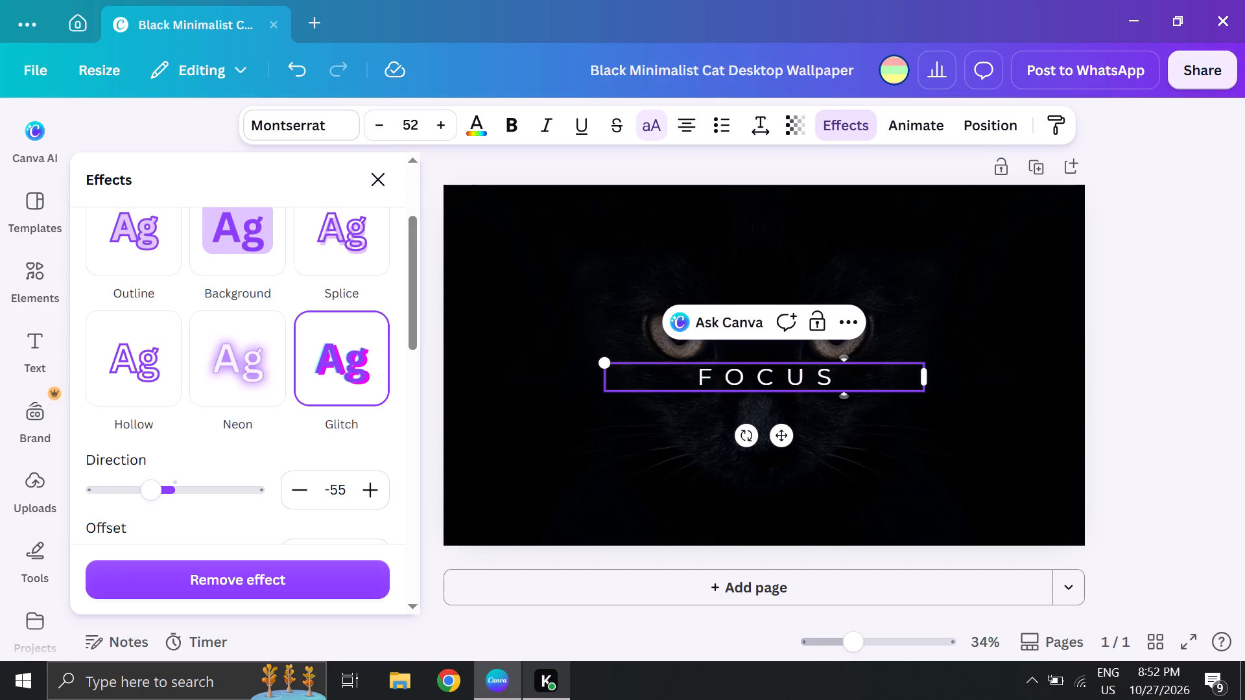
# Remove the Glitch effect from the FOCUS text and apply the Curve shape to it.
pyautogui.click(287, 573)
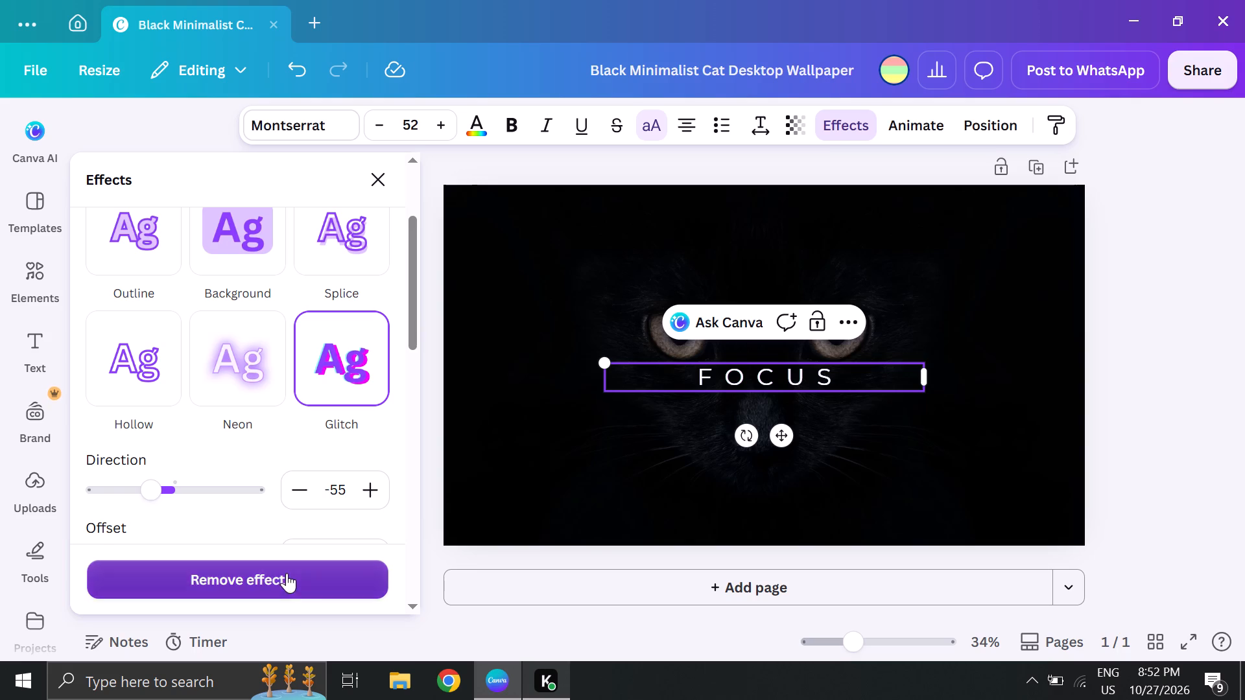
pyautogui.scroll(-4, 283, 465)
pyautogui.scroll(1, 283, 465)
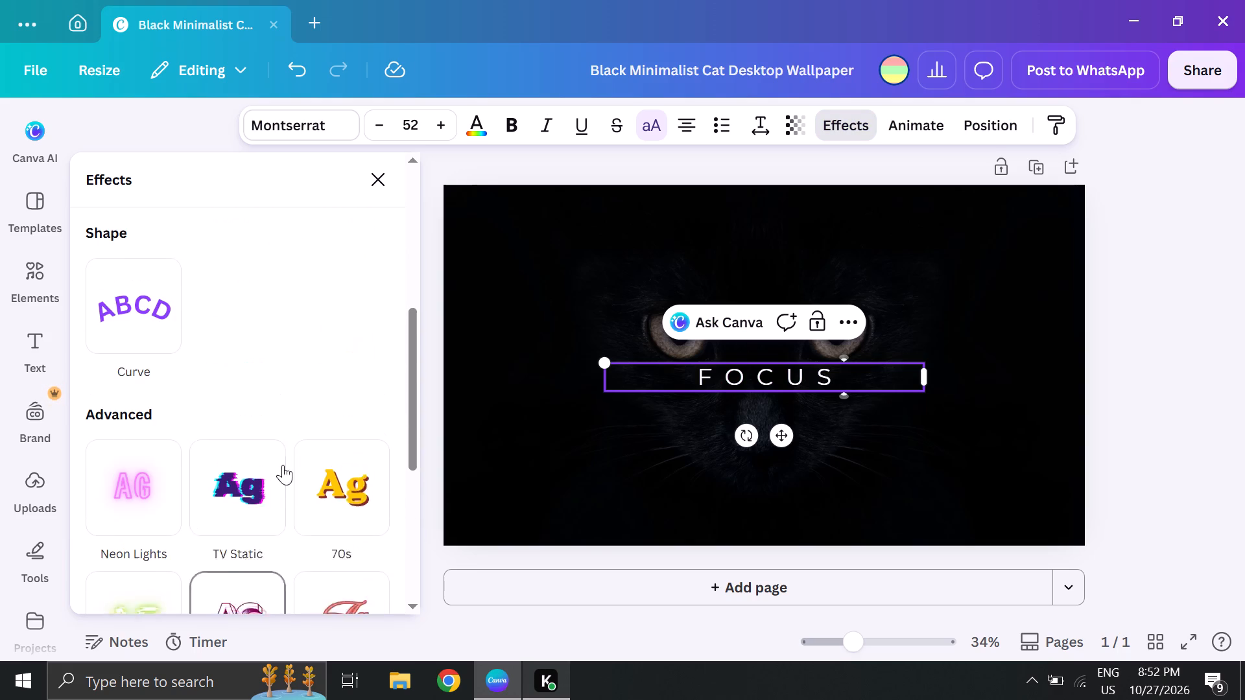
pyautogui.scroll(1, 283, 465)
pyautogui.click(136, 299)
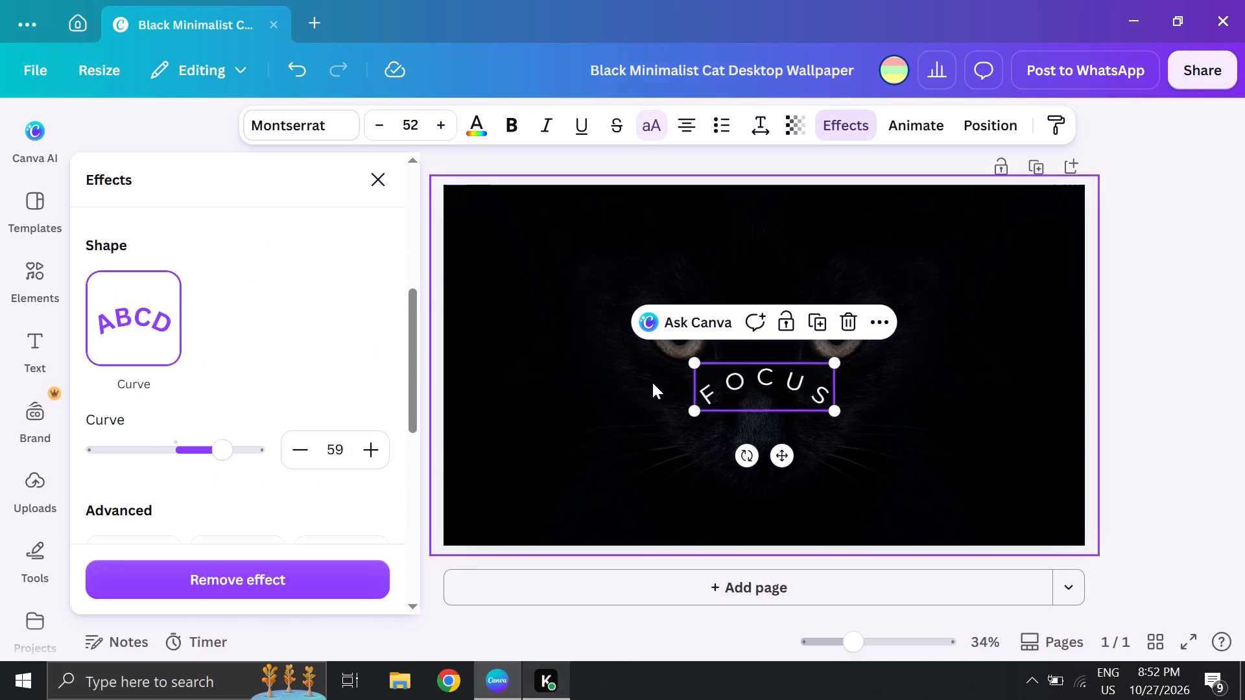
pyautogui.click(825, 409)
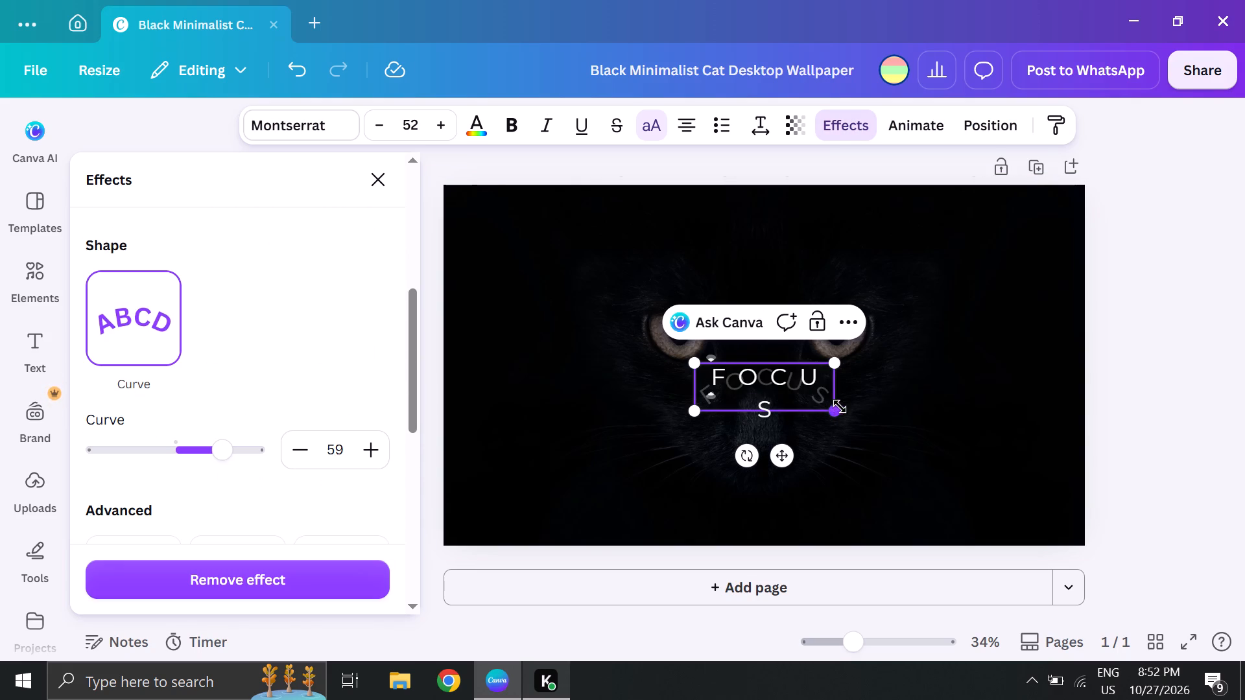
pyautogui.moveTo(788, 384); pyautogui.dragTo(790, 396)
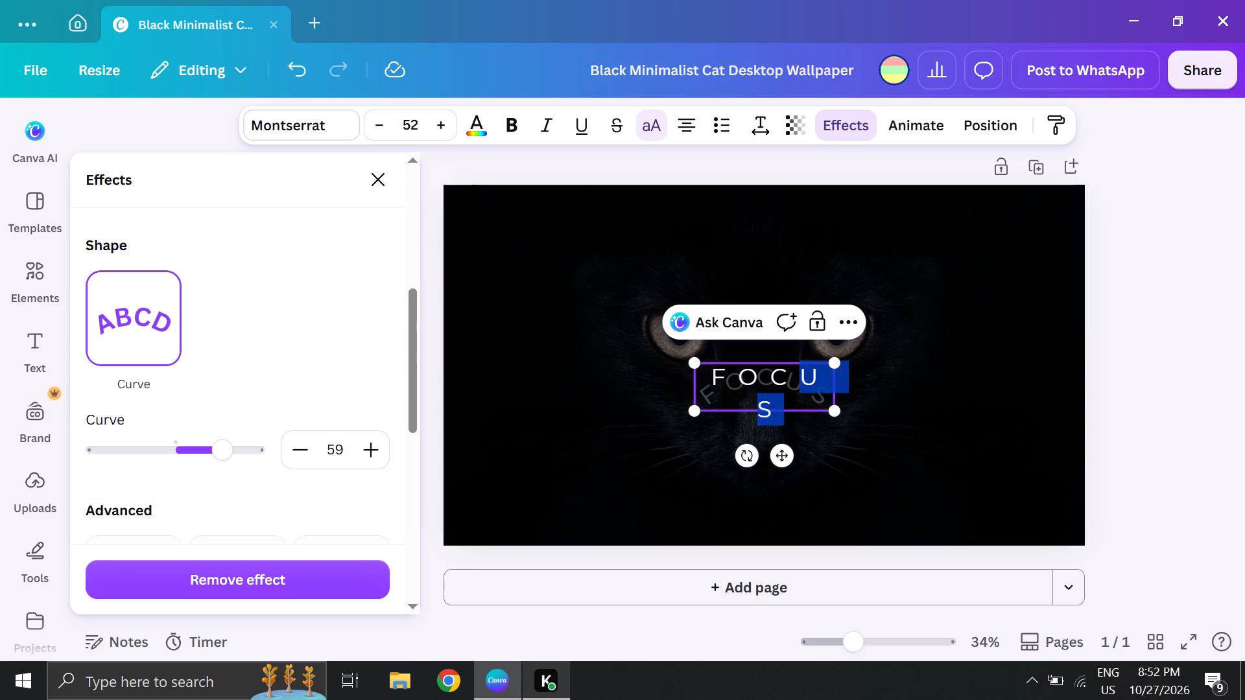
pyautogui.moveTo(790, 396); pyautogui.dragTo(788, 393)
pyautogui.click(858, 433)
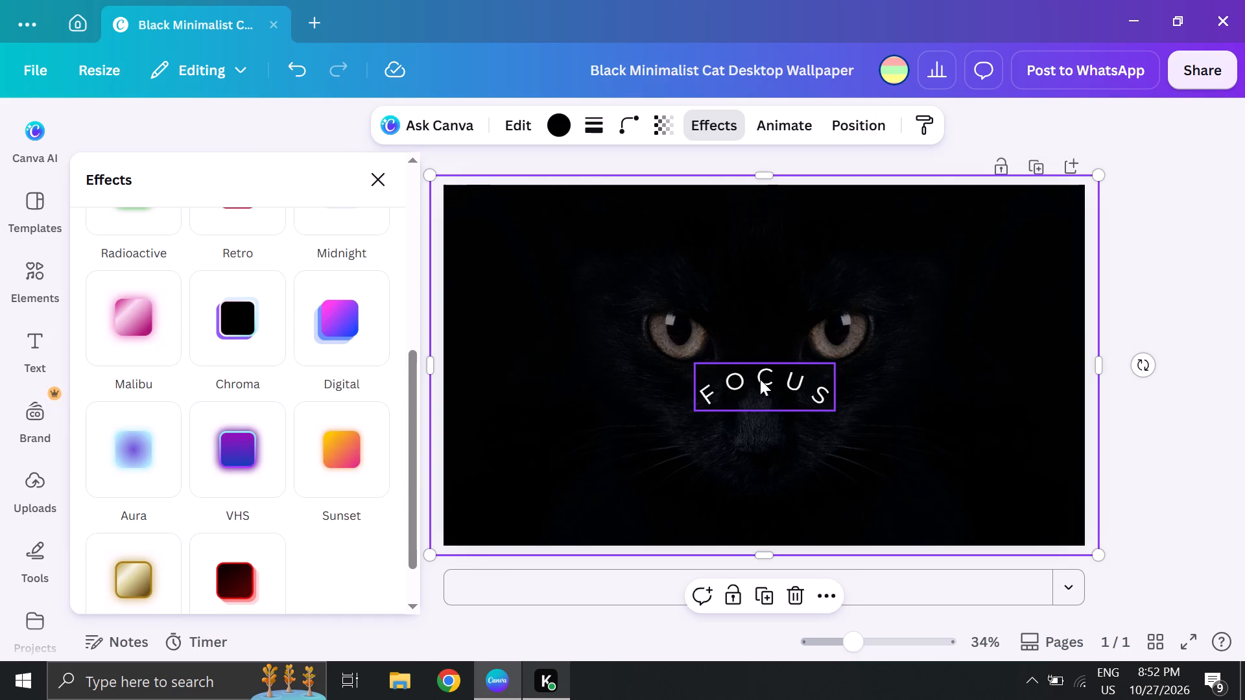
# Move the curved FOCUS text above the cat's eyes, enlarge it to a font size of about 98.8, and centre it.
pyautogui.moveTo(762, 379); pyautogui.dragTo(752, 238)
pyautogui.moveTo(821, 266); pyautogui.dragTo(929, 305)
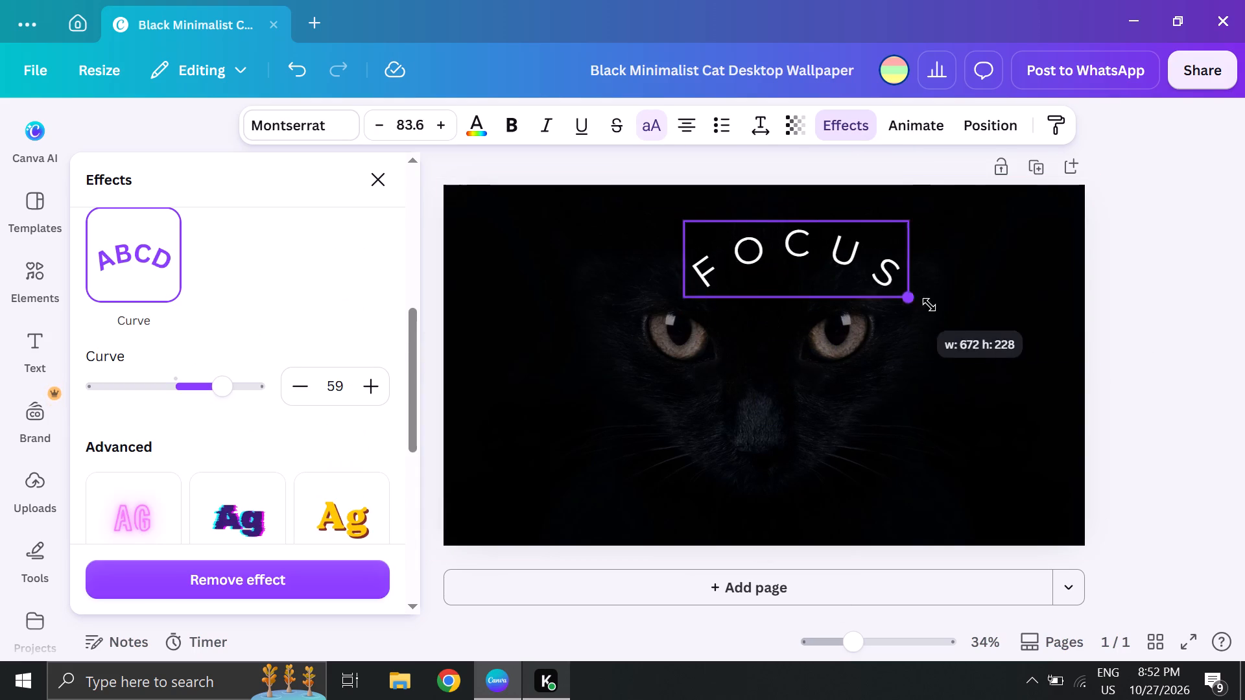
pyautogui.moveTo(929, 305); pyautogui.dragTo(945, 316)
pyautogui.moveTo(851, 257); pyautogui.dragTo(805, 269)
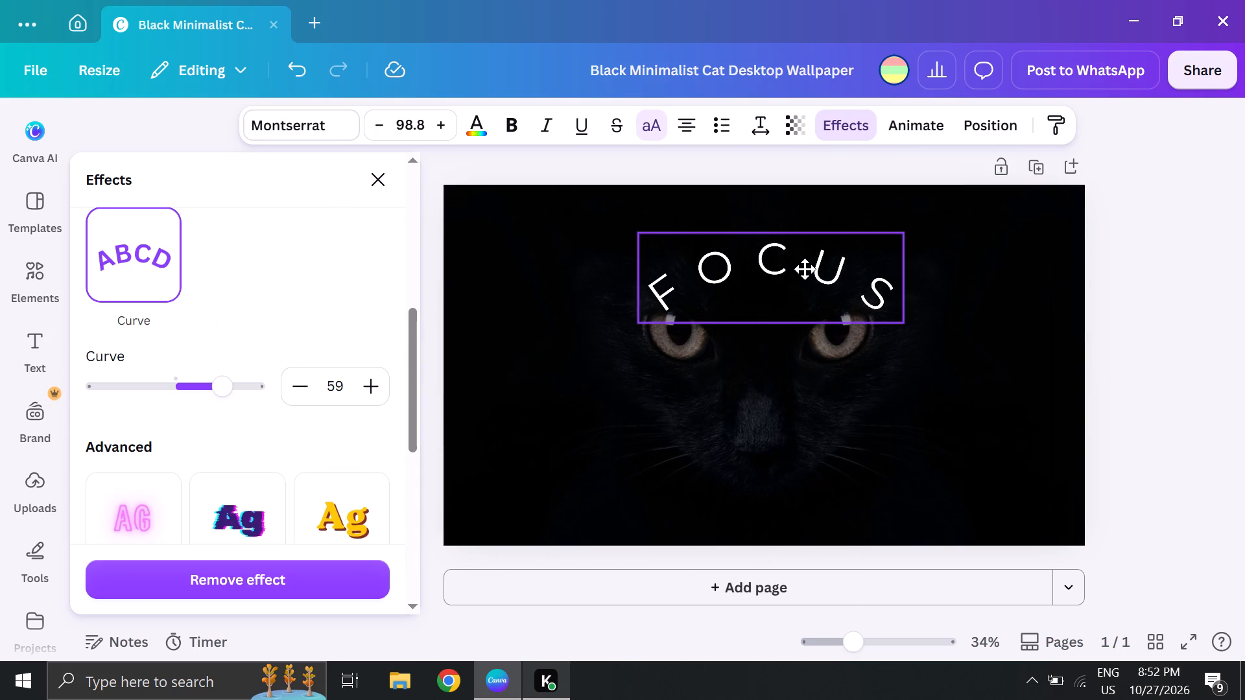
pyautogui.moveTo(805, 269); pyautogui.dragTo(800, 266)
# Try the VHS effect on the overlay shape covering the cat background, remove it, and apply the Laser effect.
pyautogui.click(820, 397)
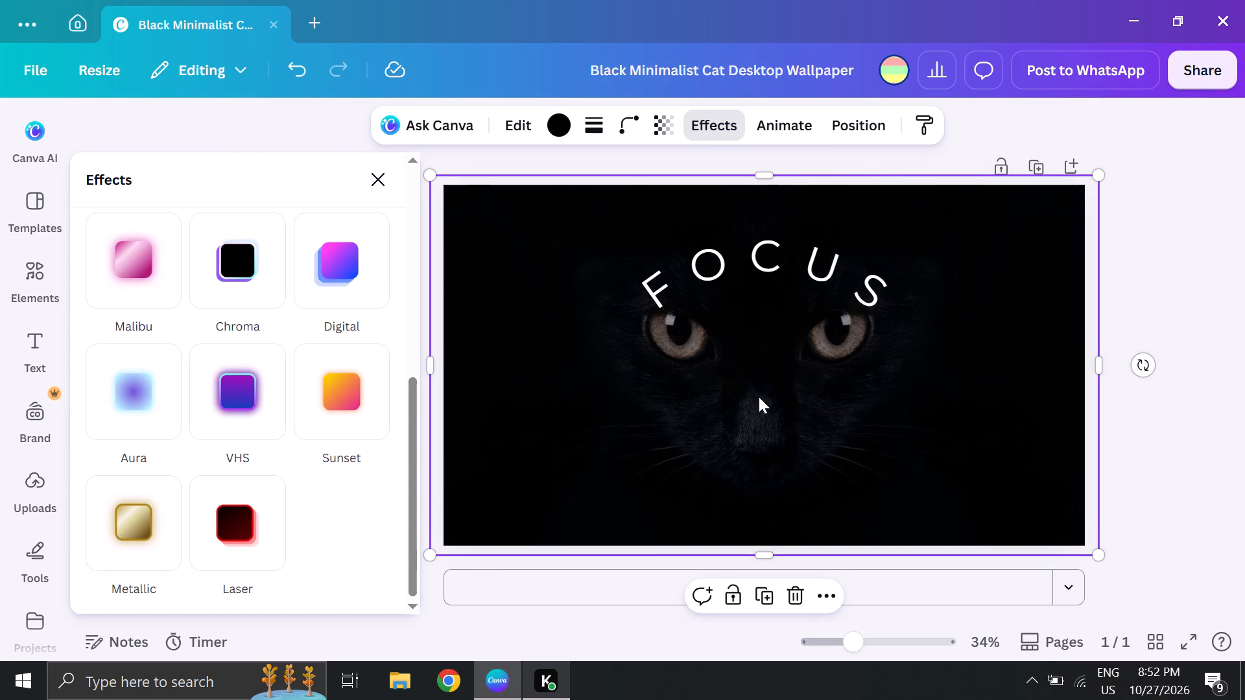
pyautogui.click(241, 415)
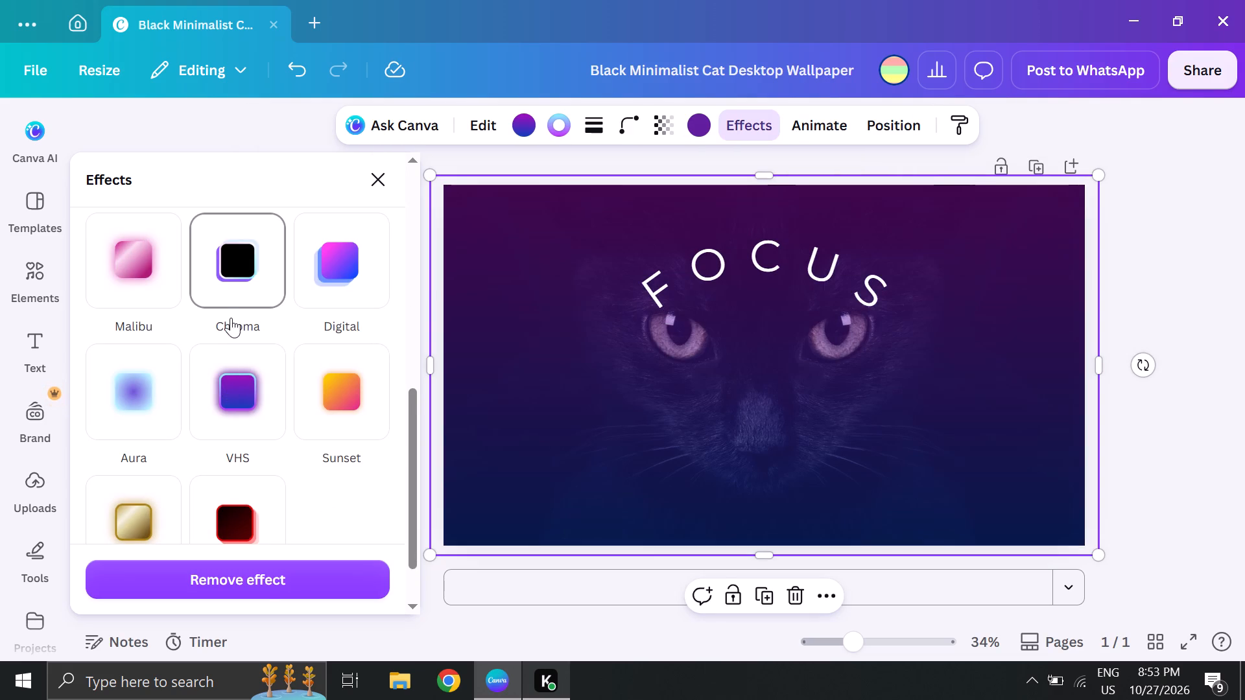
pyautogui.click(263, 575)
pyautogui.click(246, 525)
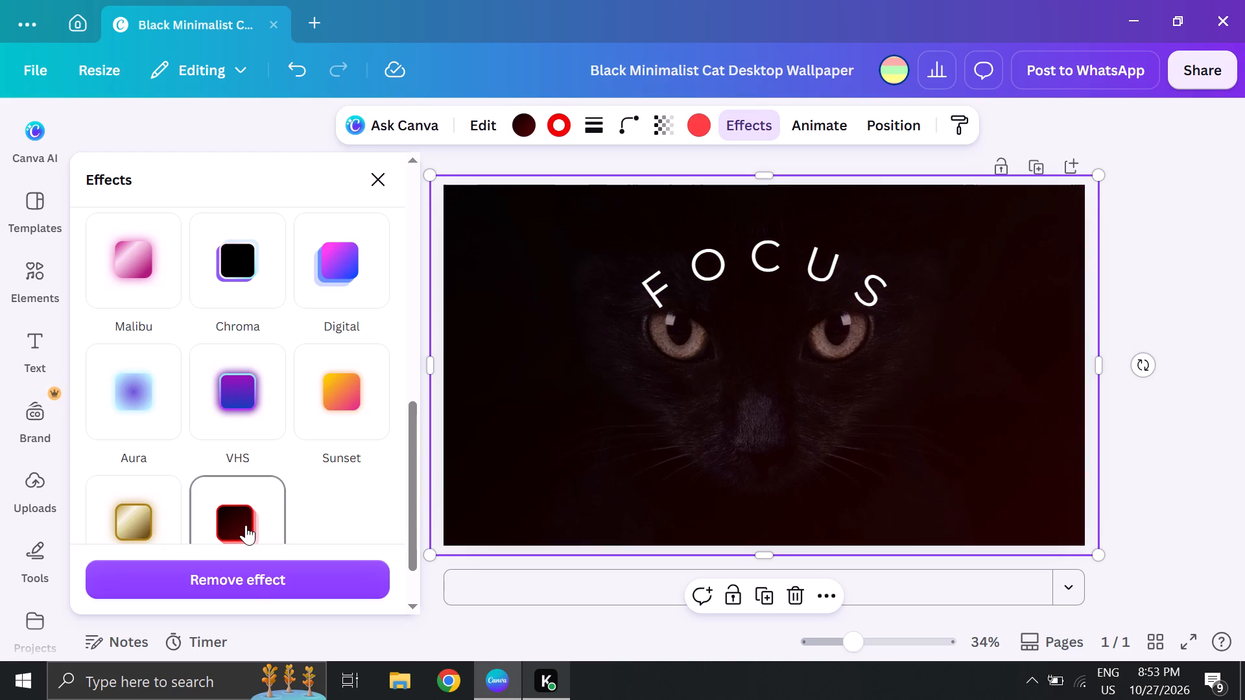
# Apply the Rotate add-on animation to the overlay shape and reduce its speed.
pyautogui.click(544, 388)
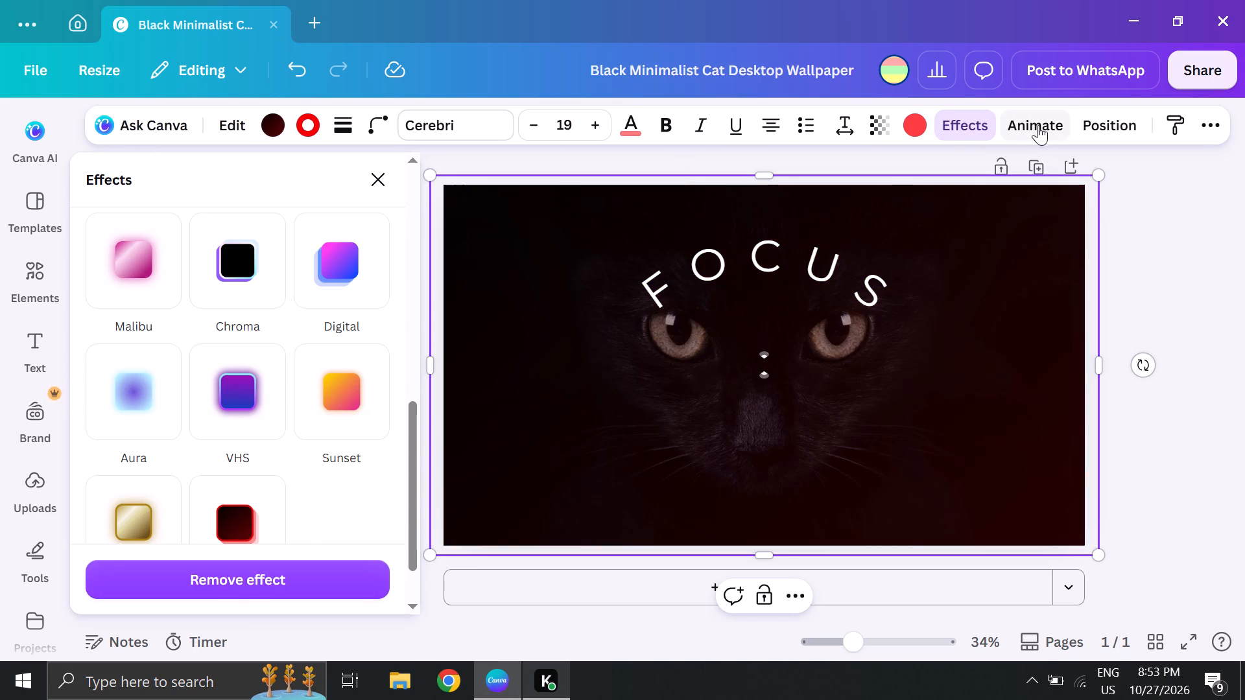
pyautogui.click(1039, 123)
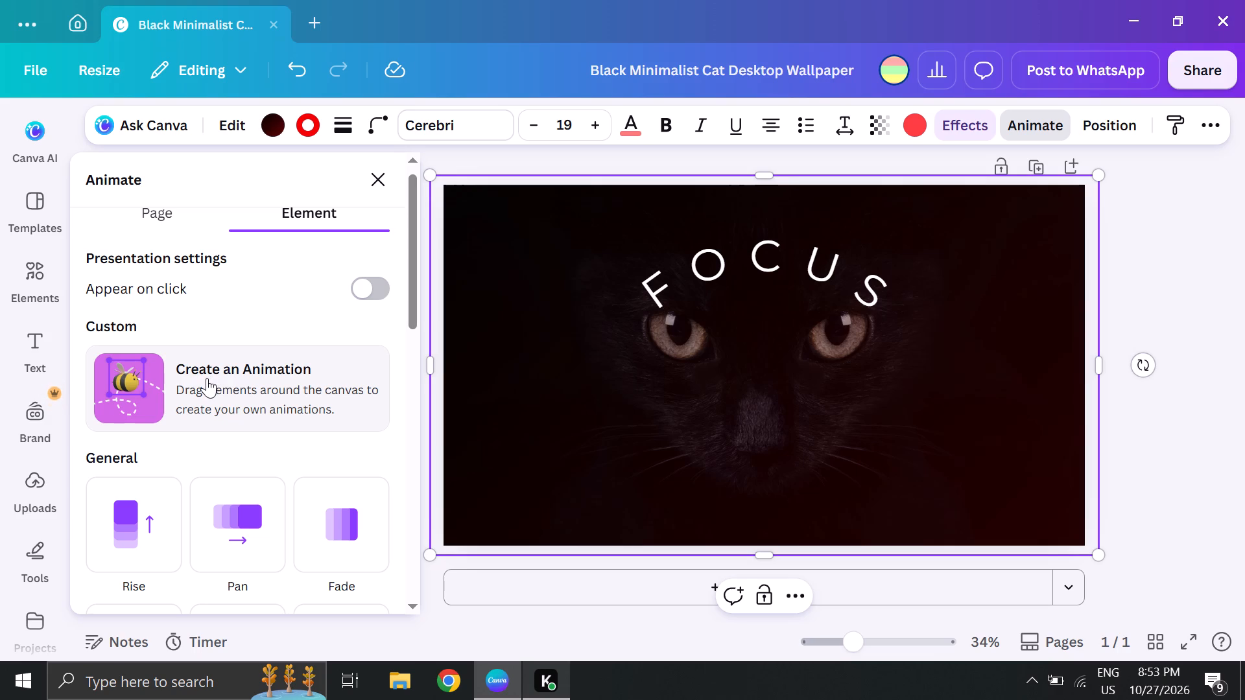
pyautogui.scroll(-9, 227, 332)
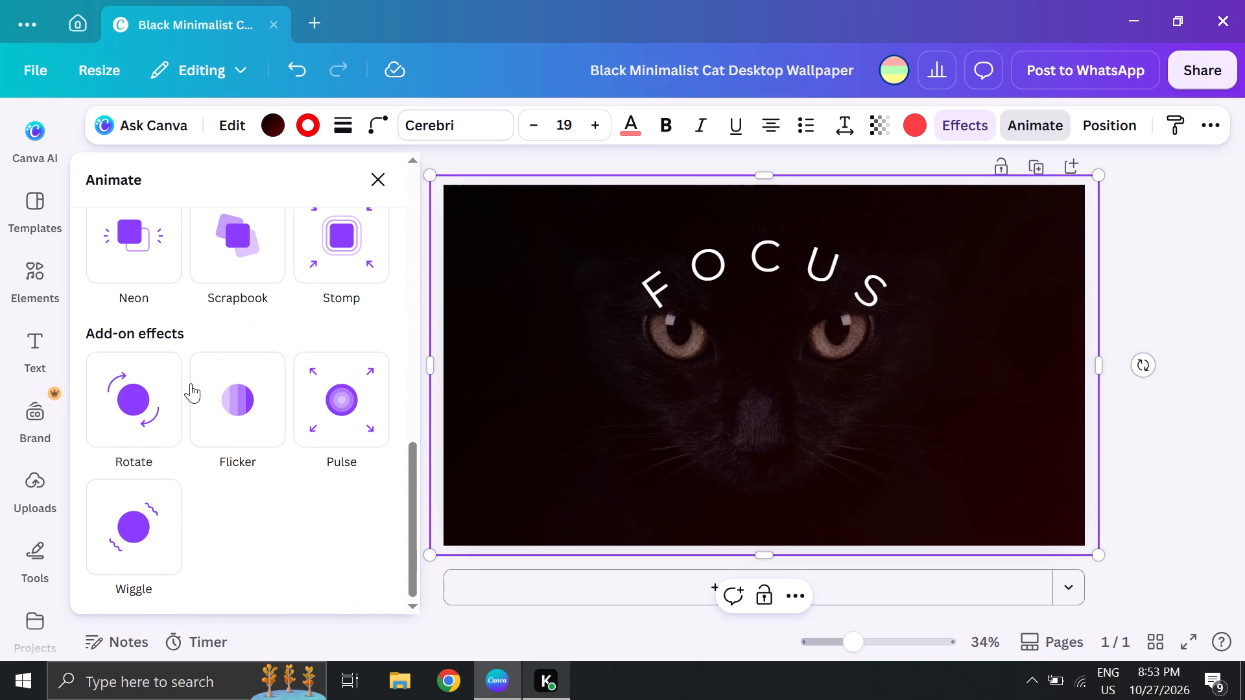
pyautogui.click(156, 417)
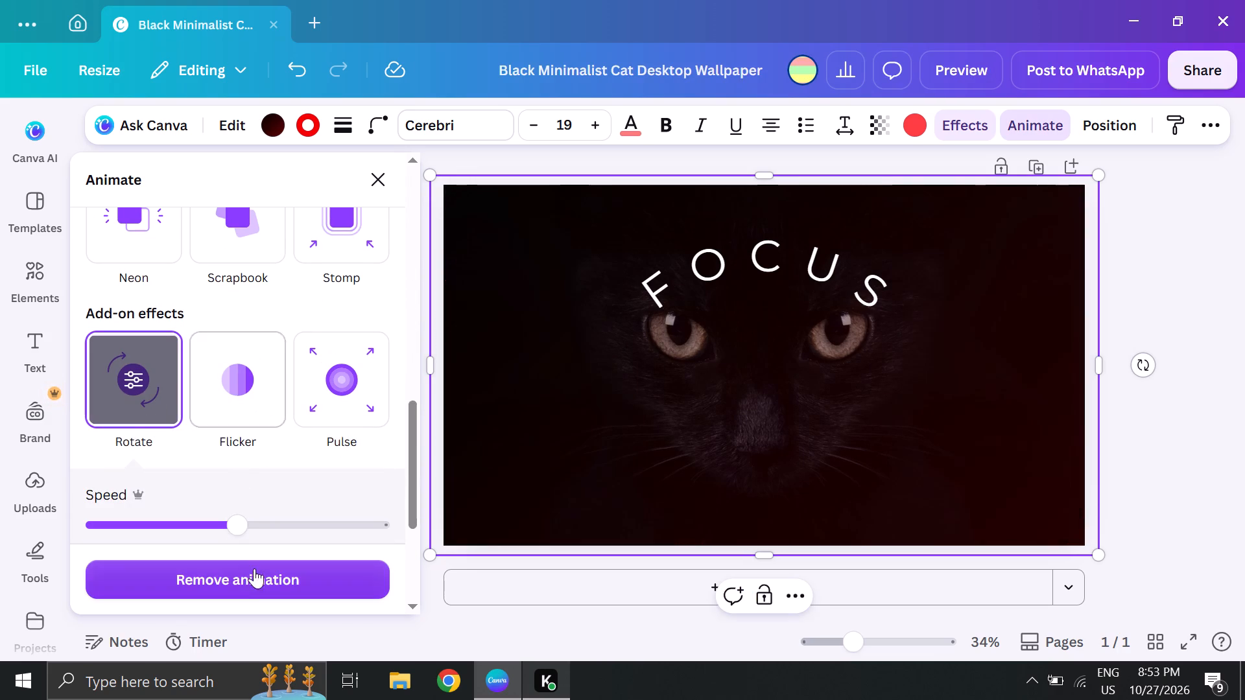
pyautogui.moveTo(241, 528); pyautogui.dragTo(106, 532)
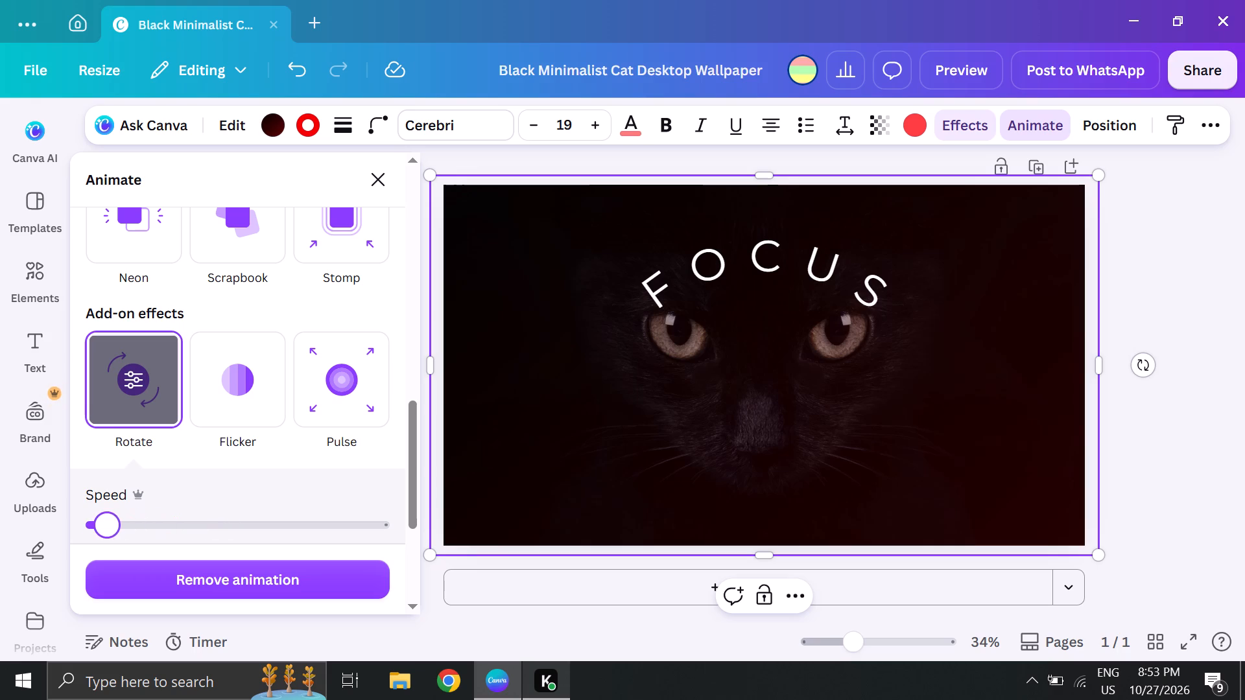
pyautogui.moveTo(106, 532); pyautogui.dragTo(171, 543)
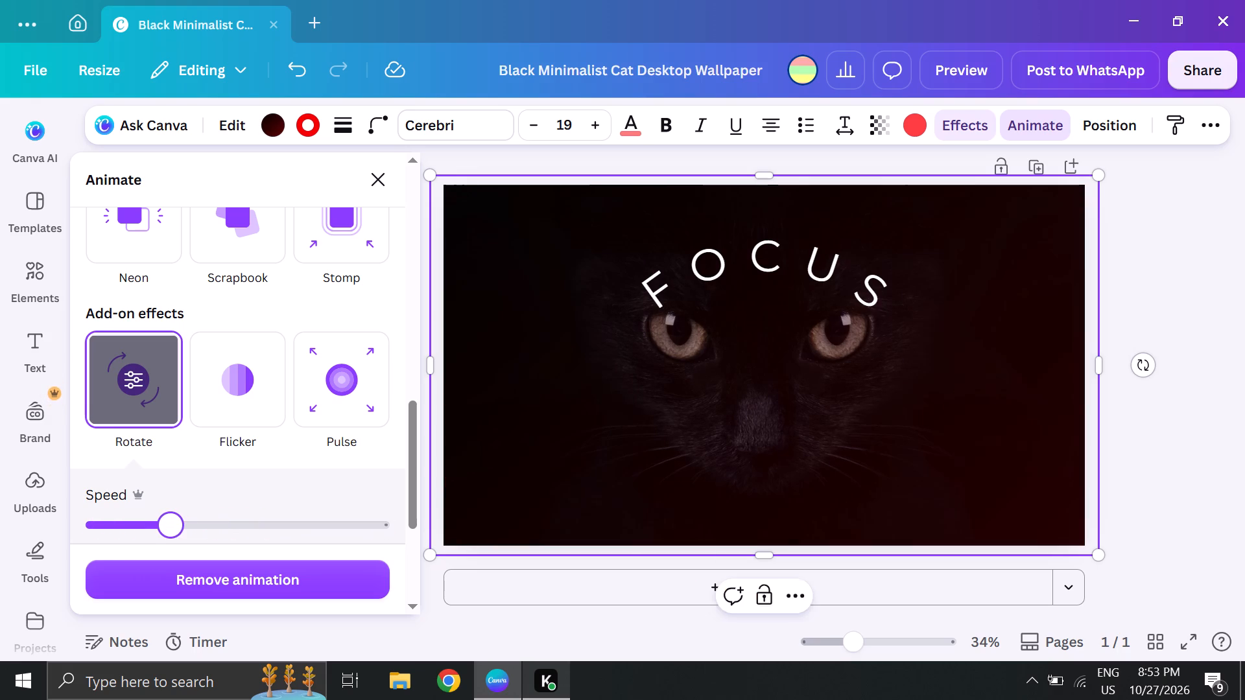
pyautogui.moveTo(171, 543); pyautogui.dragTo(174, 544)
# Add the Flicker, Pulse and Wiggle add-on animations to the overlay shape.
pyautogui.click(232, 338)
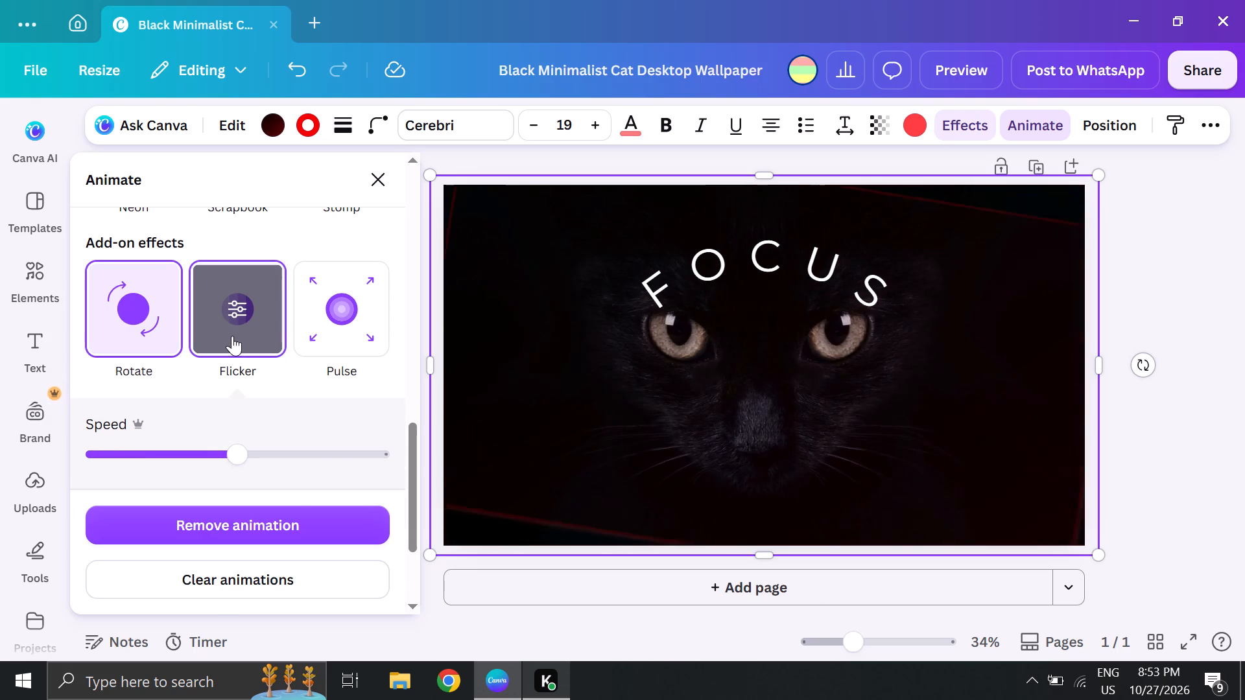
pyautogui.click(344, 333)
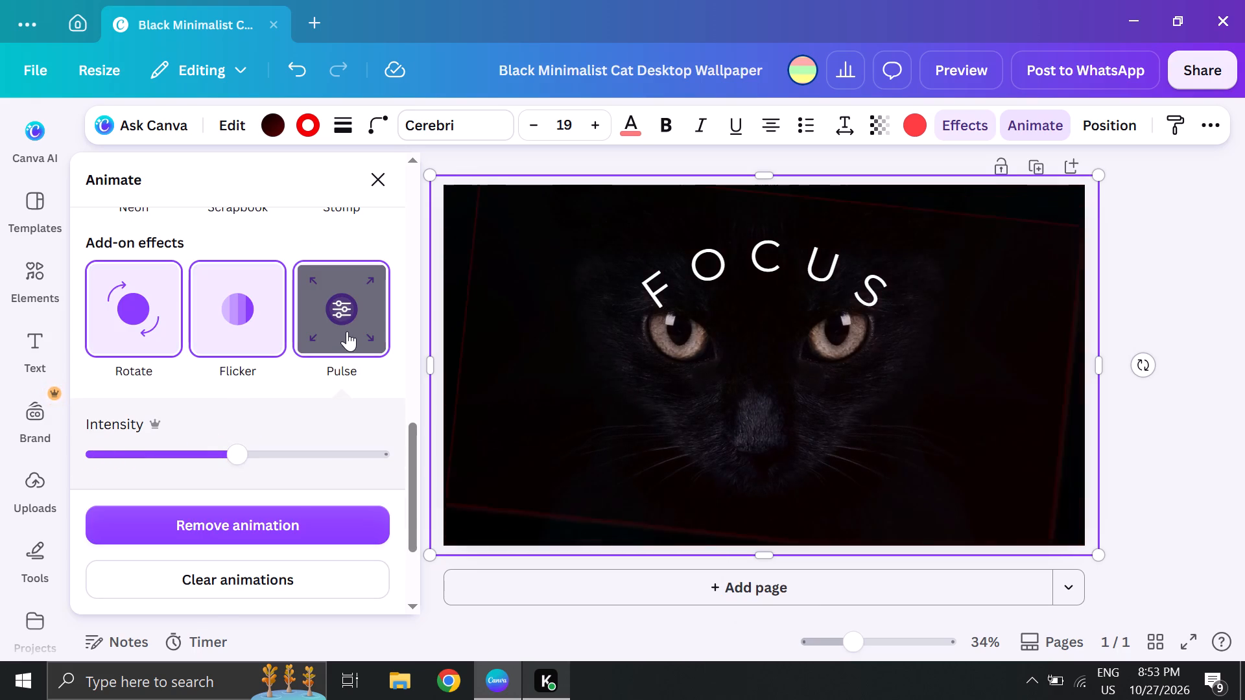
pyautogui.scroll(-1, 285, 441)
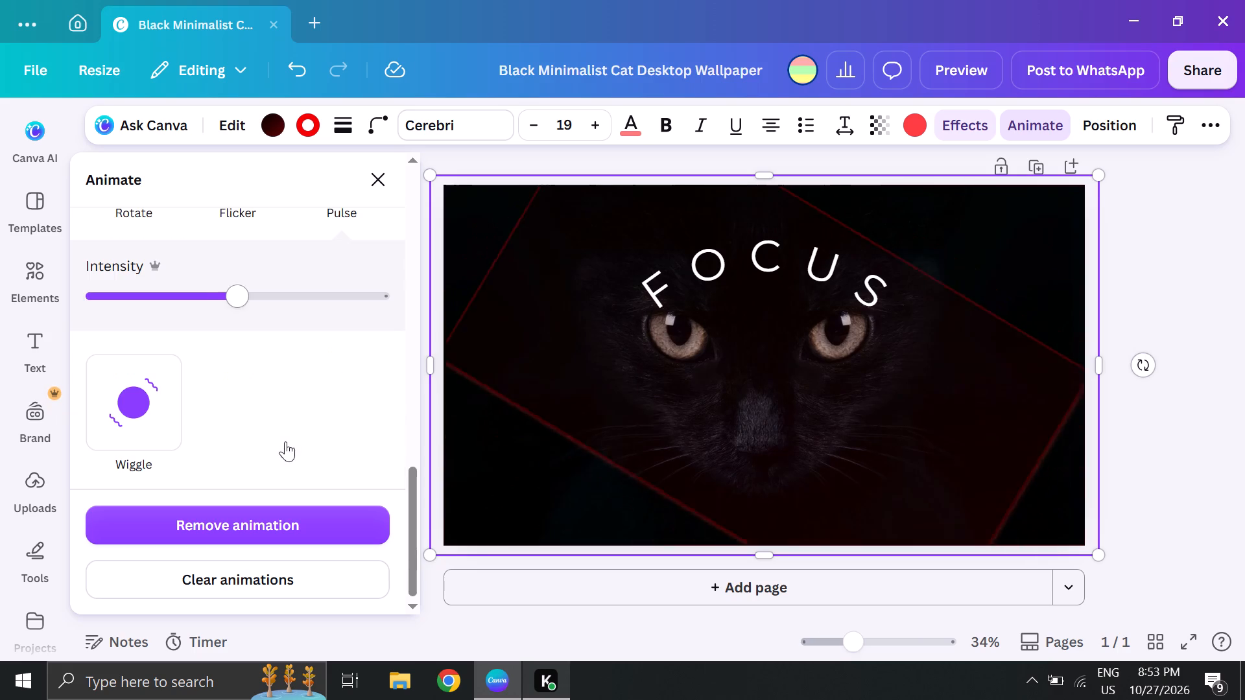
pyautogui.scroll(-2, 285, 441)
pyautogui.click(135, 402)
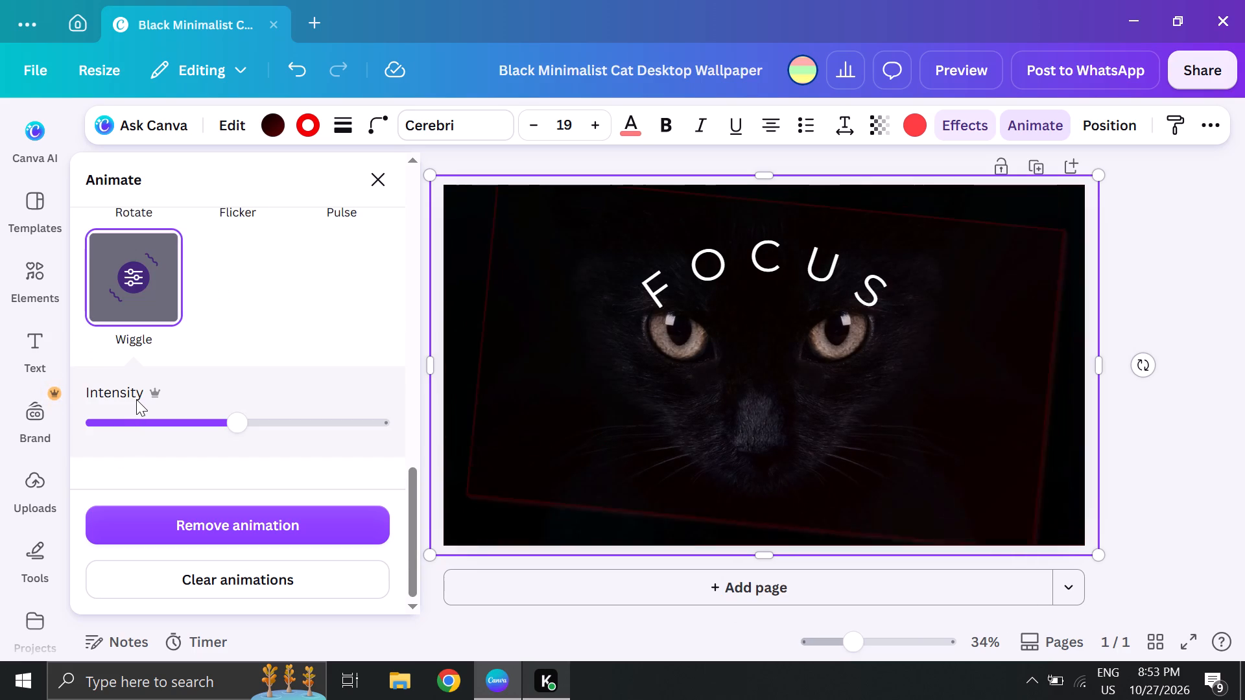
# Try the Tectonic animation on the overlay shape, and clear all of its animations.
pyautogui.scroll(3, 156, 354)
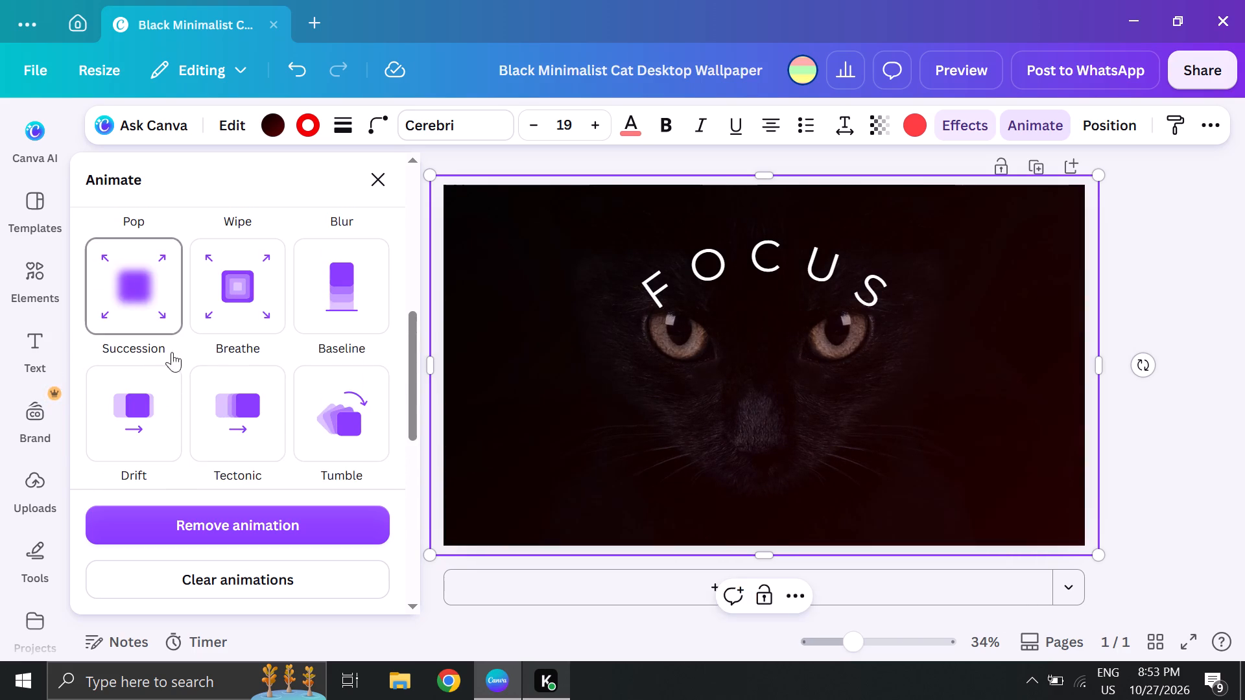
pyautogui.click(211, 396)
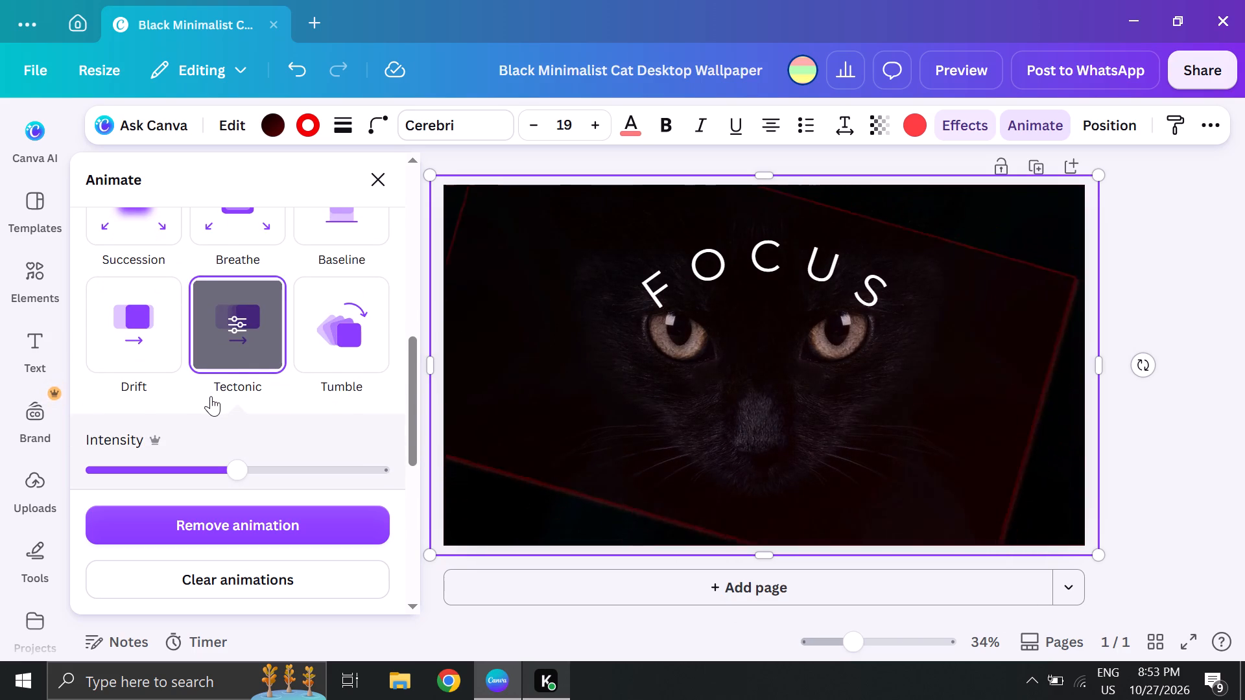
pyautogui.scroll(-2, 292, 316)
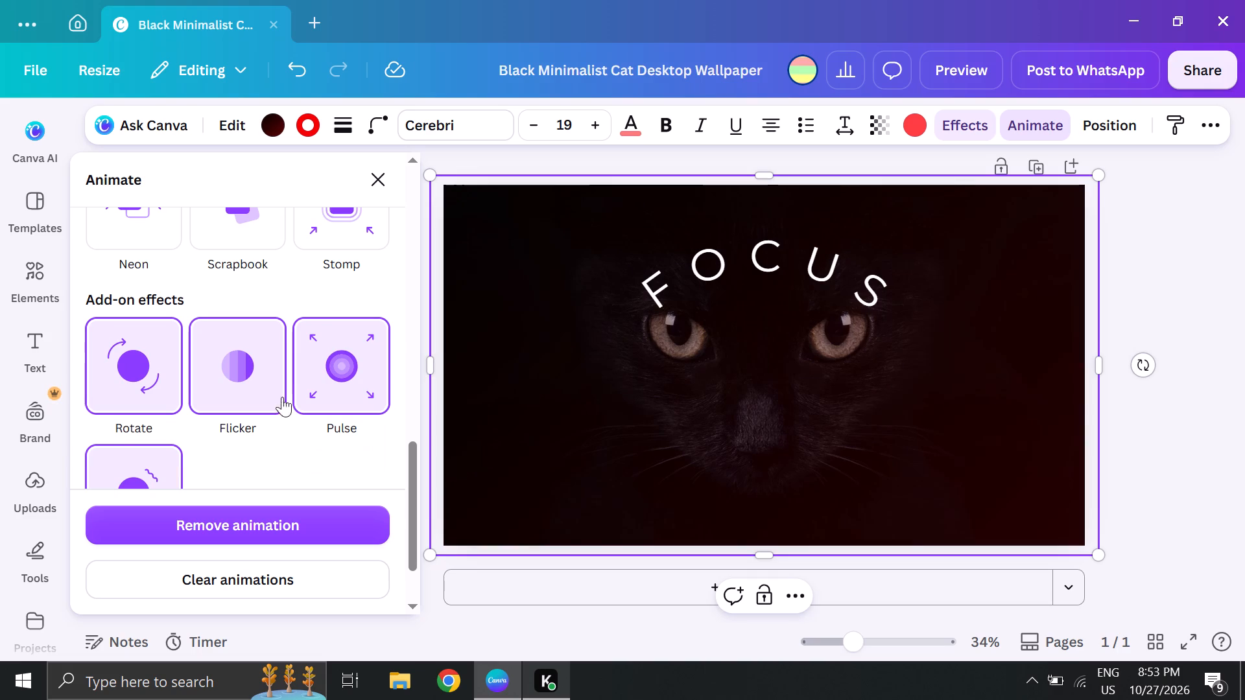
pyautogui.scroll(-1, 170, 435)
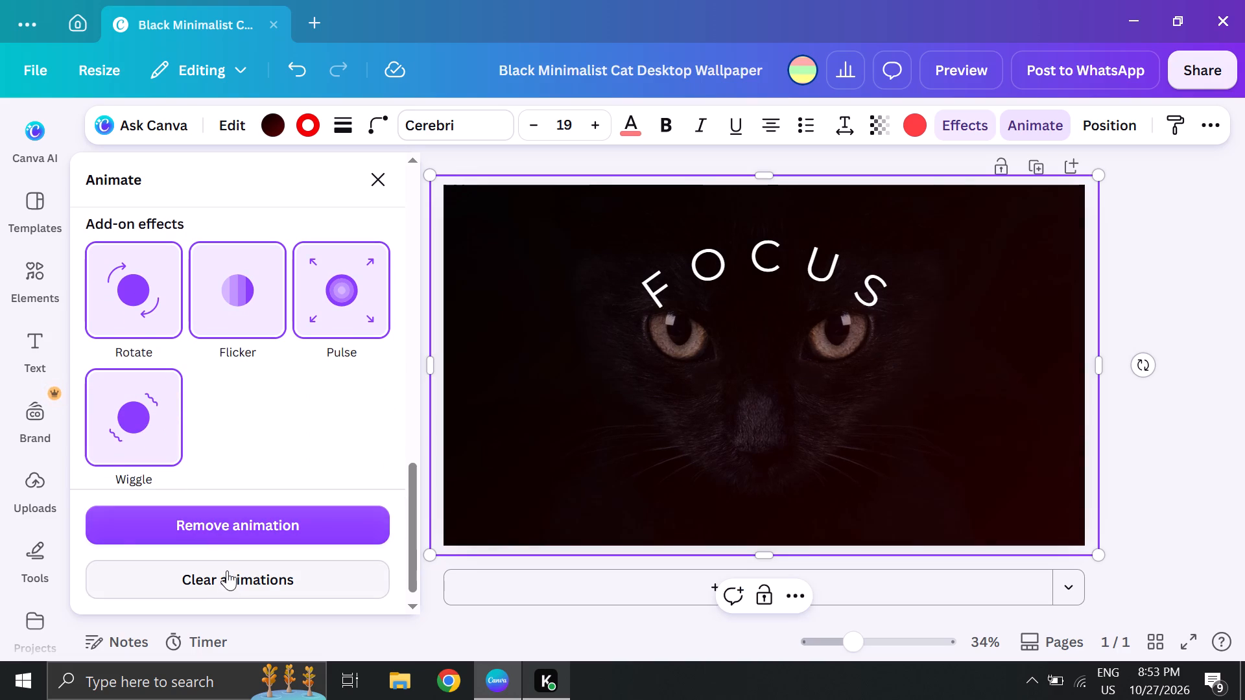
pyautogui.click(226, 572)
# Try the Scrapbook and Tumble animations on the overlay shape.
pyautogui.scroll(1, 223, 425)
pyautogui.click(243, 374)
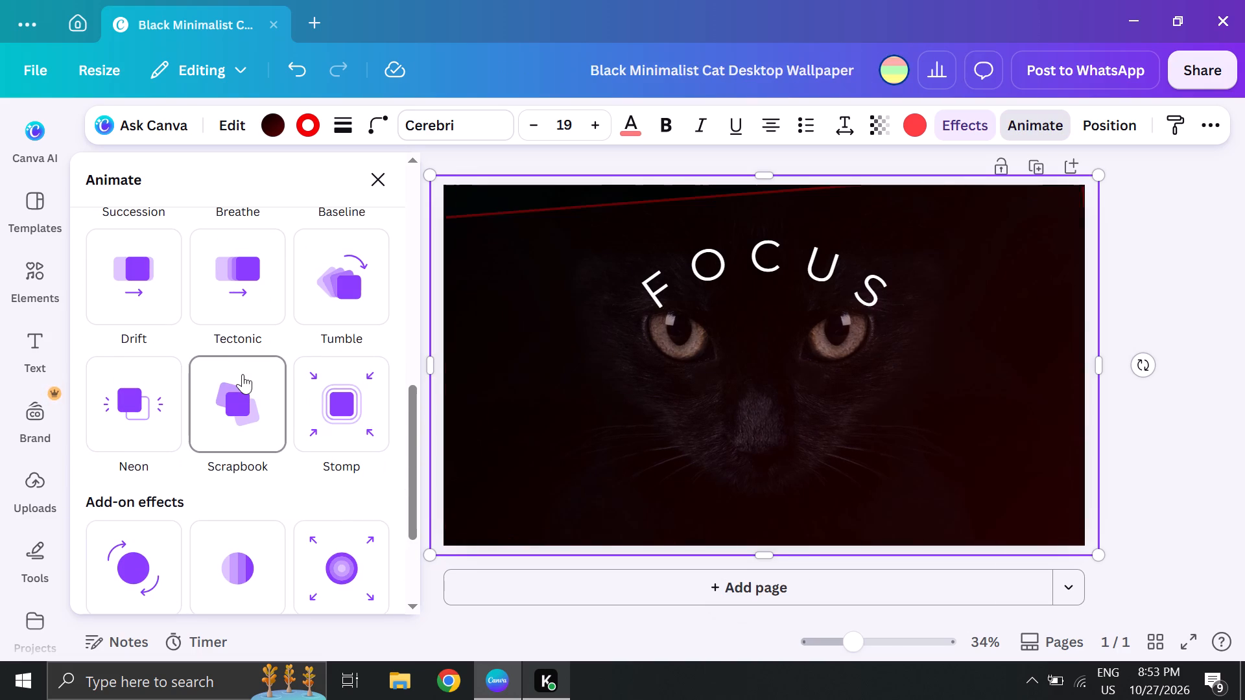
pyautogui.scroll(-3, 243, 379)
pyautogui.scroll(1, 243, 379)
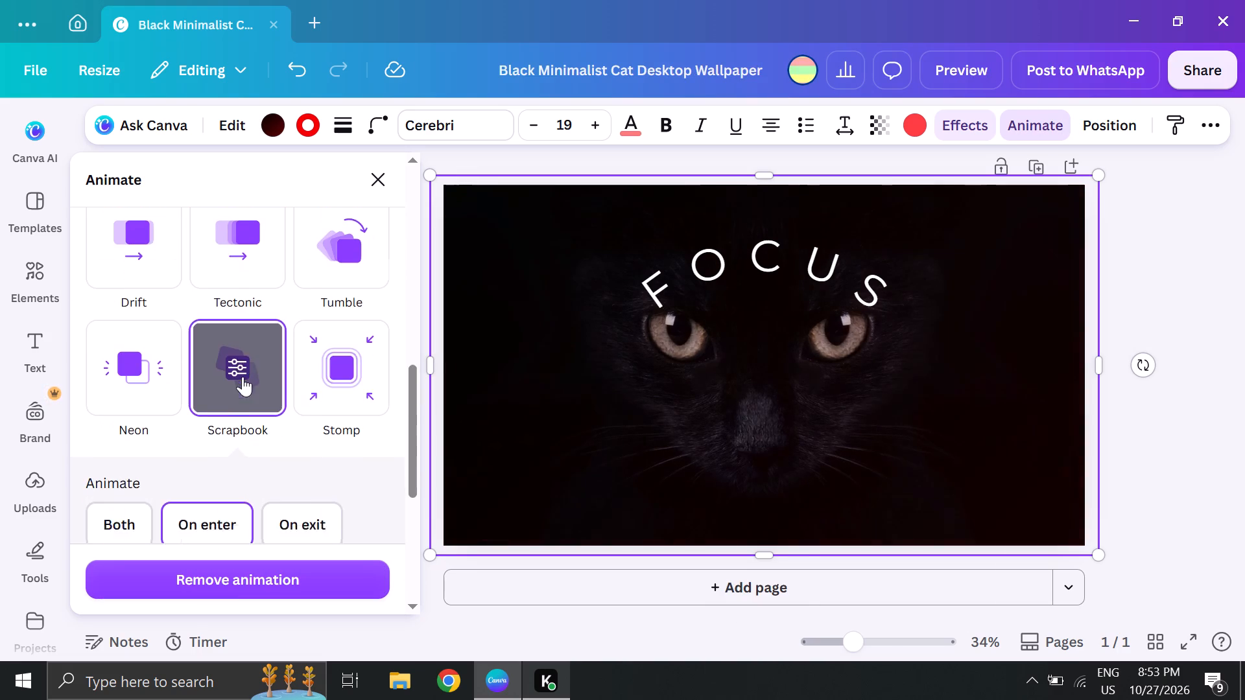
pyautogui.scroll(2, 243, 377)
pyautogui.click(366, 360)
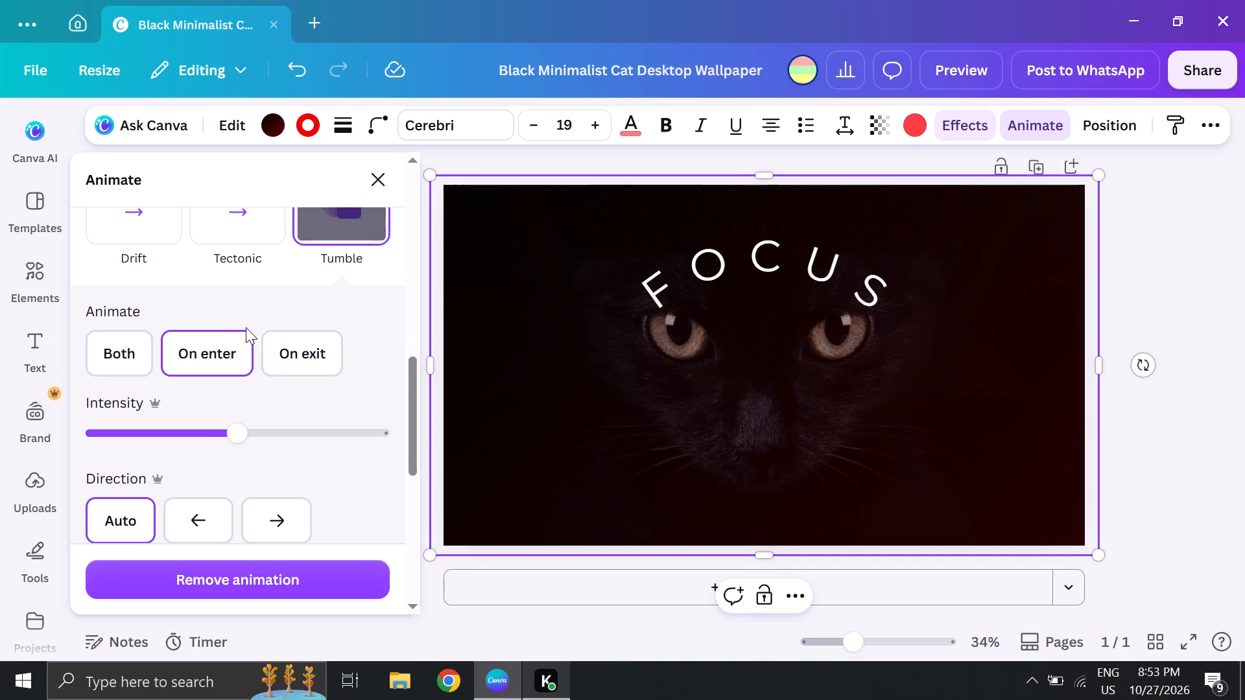
# Apply the Succession animation to the overlay shape.
pyautogui.scroll(3, 246, 327)
pyautogui.click(150, 382)
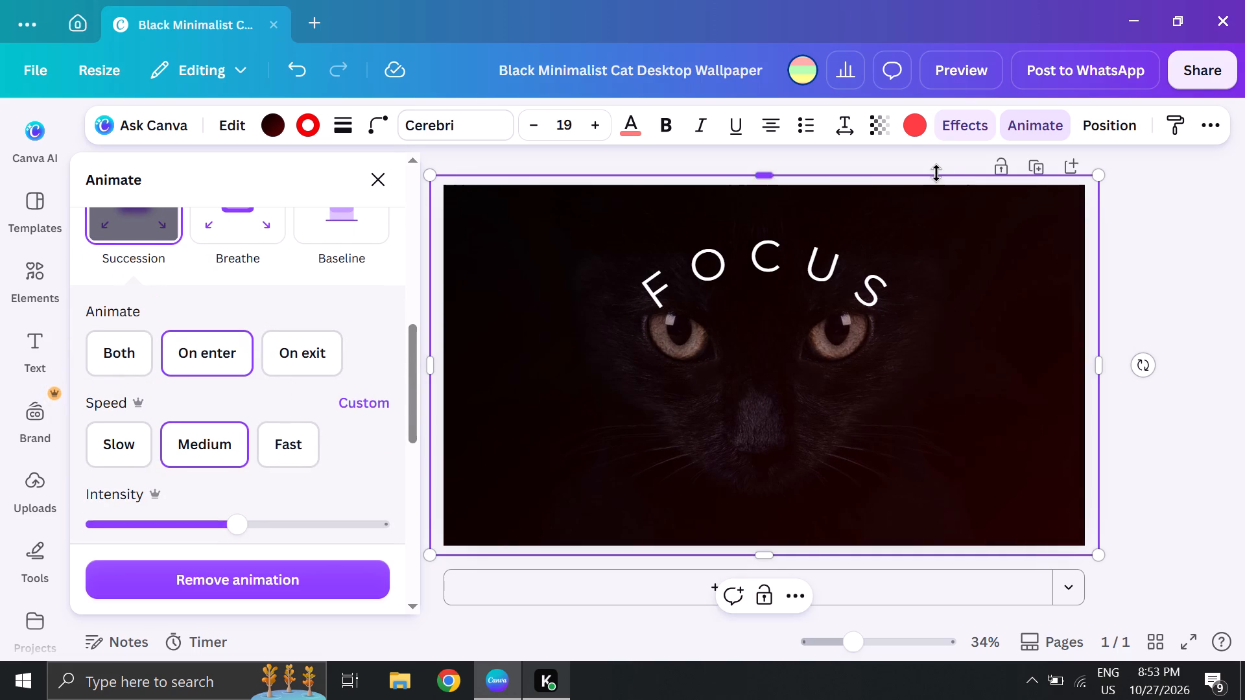
# Insert the black-and-white veined eyeball graphic from the recommended elements into the wallpaper.
pyautogui.click(1098, 119)
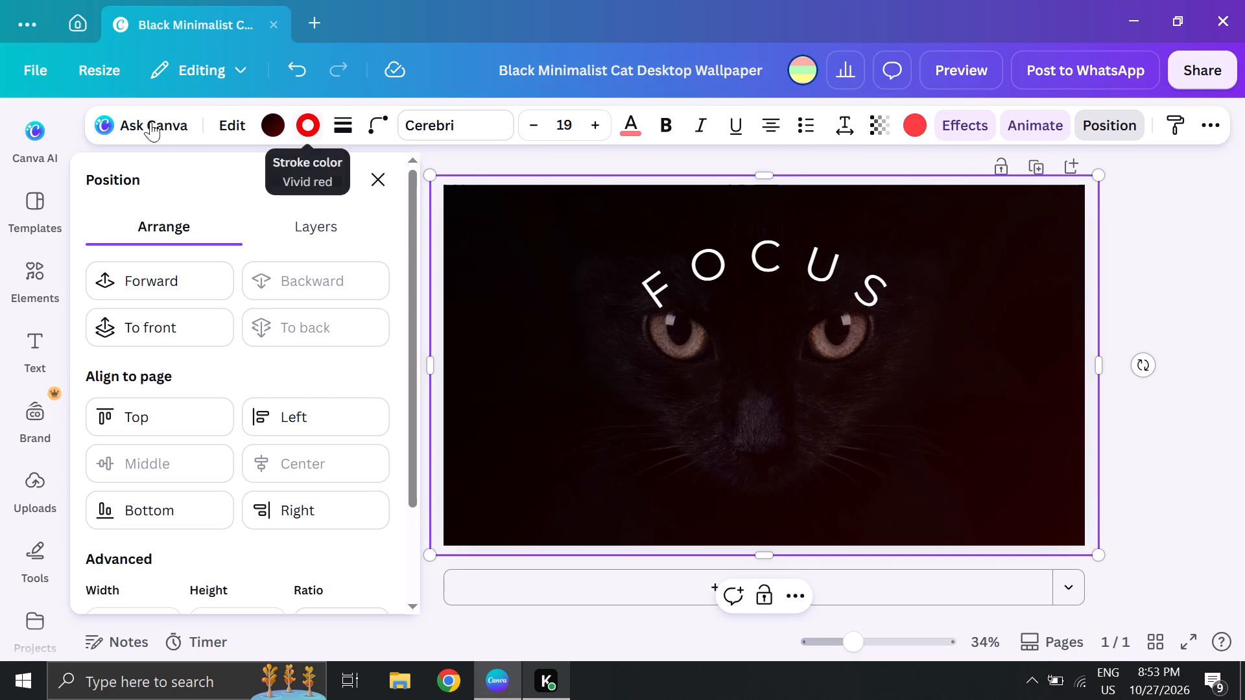
pyautogui.click(40, 270)
pyautogui.scroll(-1, 170, 405)
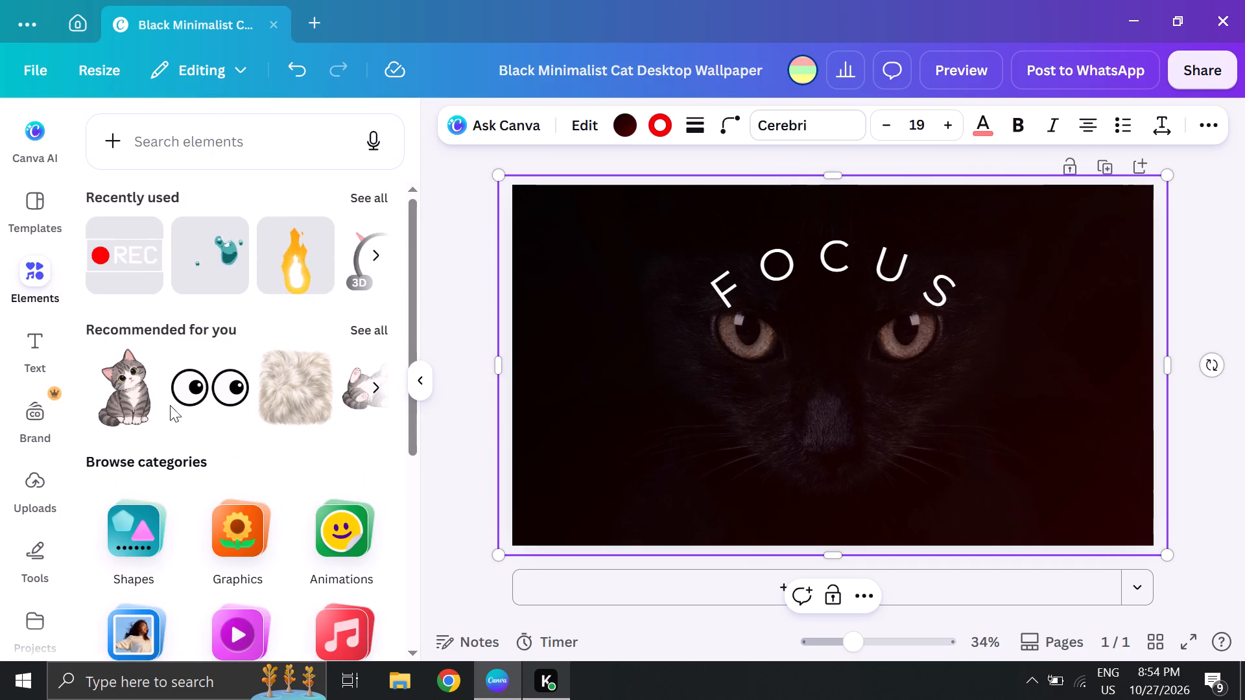
pyautogui.scroll(-1, 170, 405)
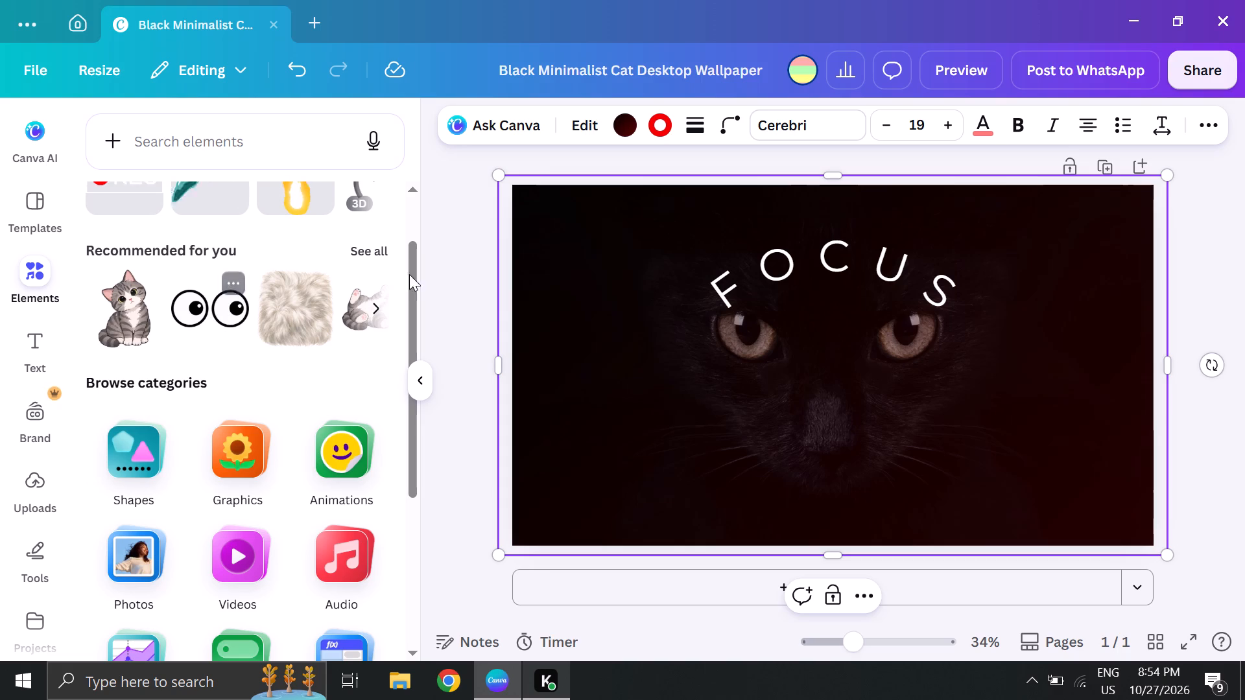
pyautogui.click(367, 314)
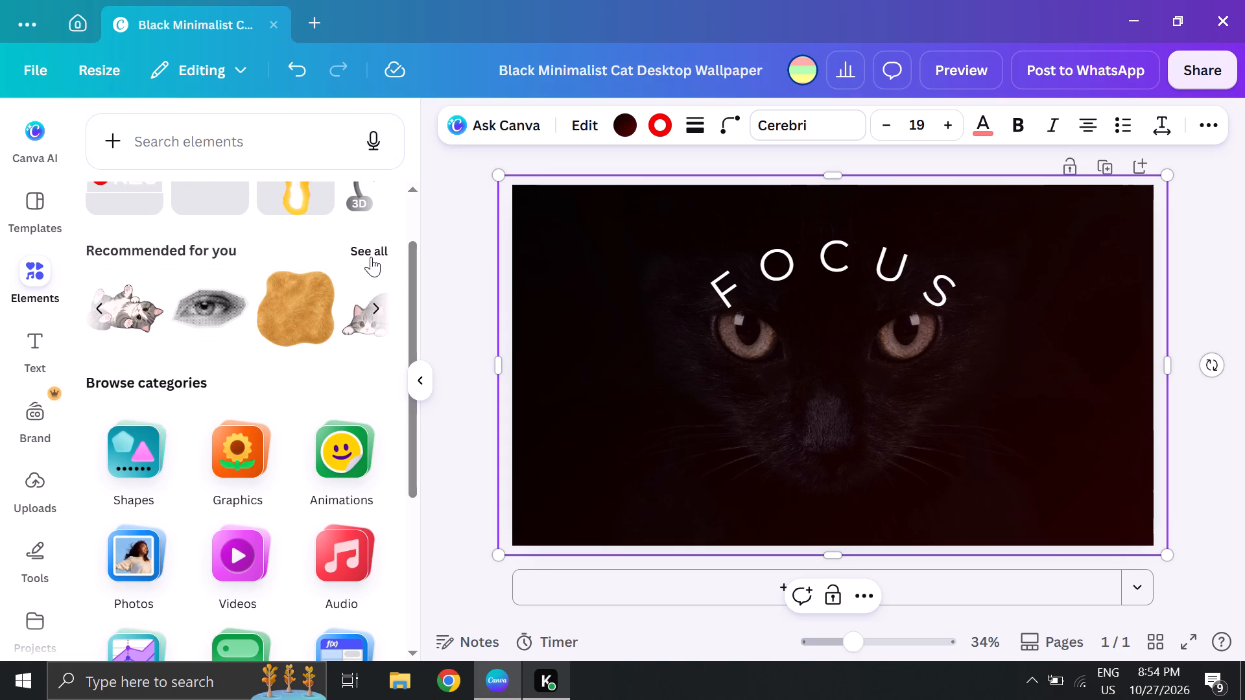
pyautogui.click(370, 303)
pyautogui.click(370, 303)
pyautogui.click(370, 303)
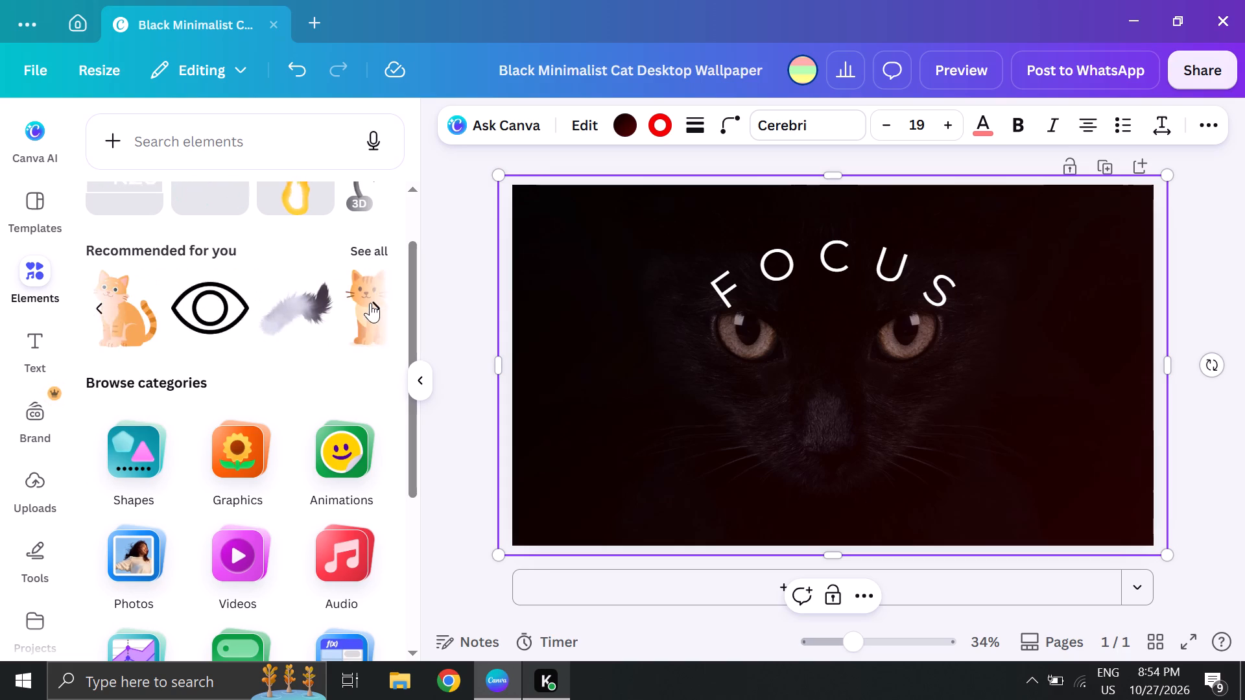
pyautogui.click(370, 303)
pyautogui.click(370, 303)
pyautogui.click(370, 303)
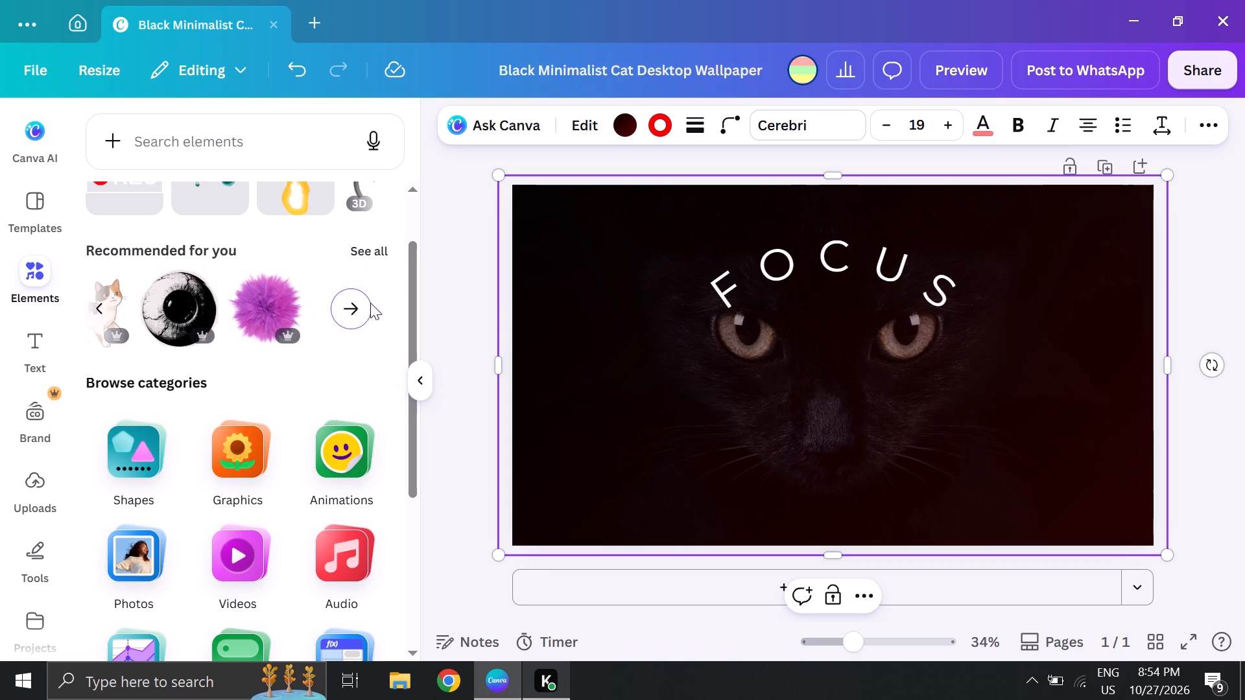
pyautogui.scroll(-3, 259, 395)
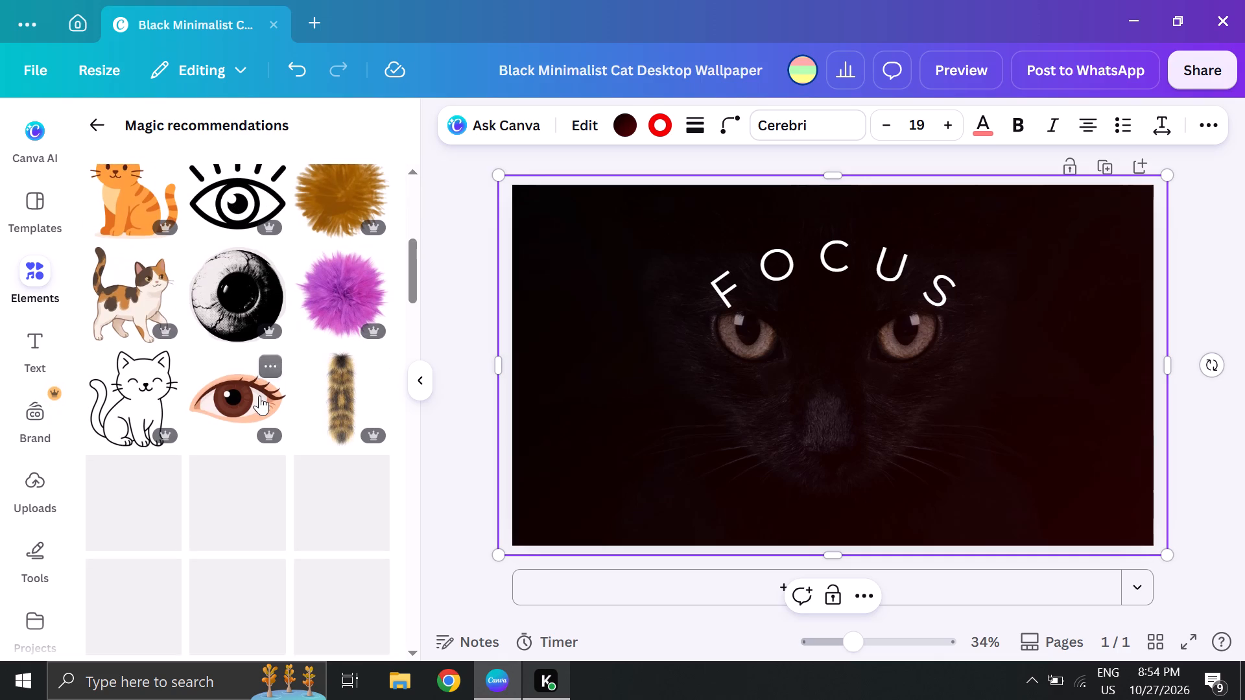
pyautogui.click(223, 309)
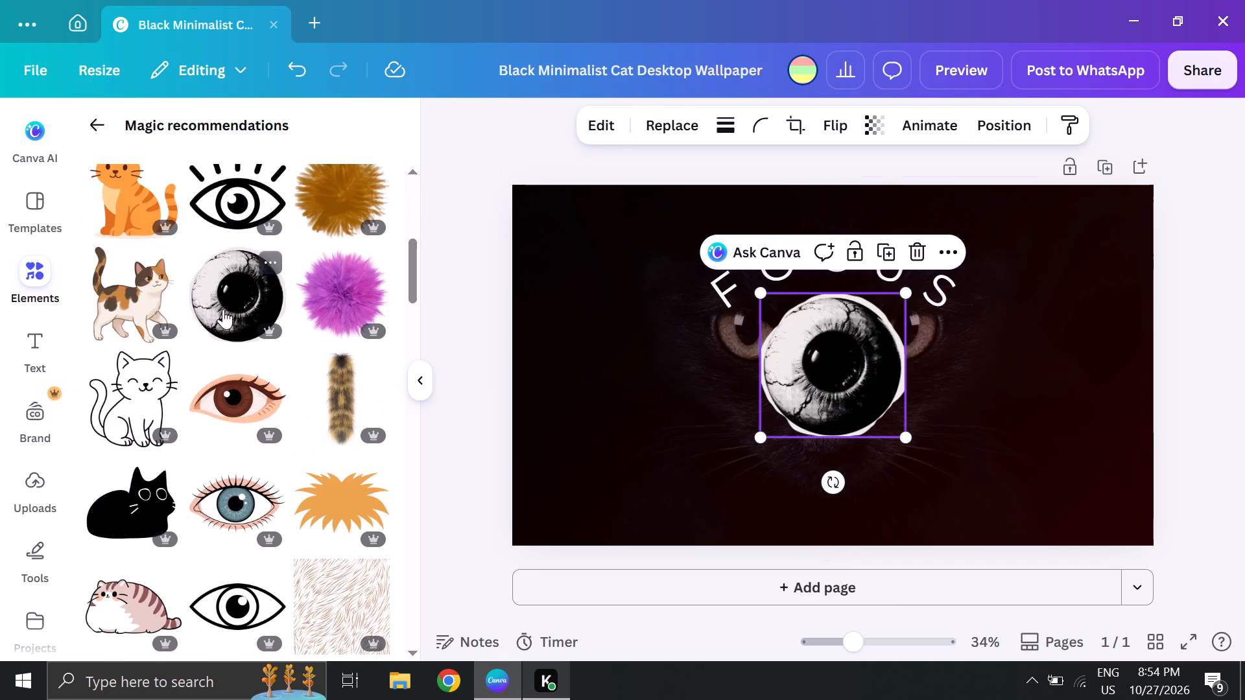
# Shrink the eyeball graphic to about half its size and place it over the cat's eye beneath the letter F.
pyautogui.moveTo(906, 435); pyautogui.dragTo(892, 423)
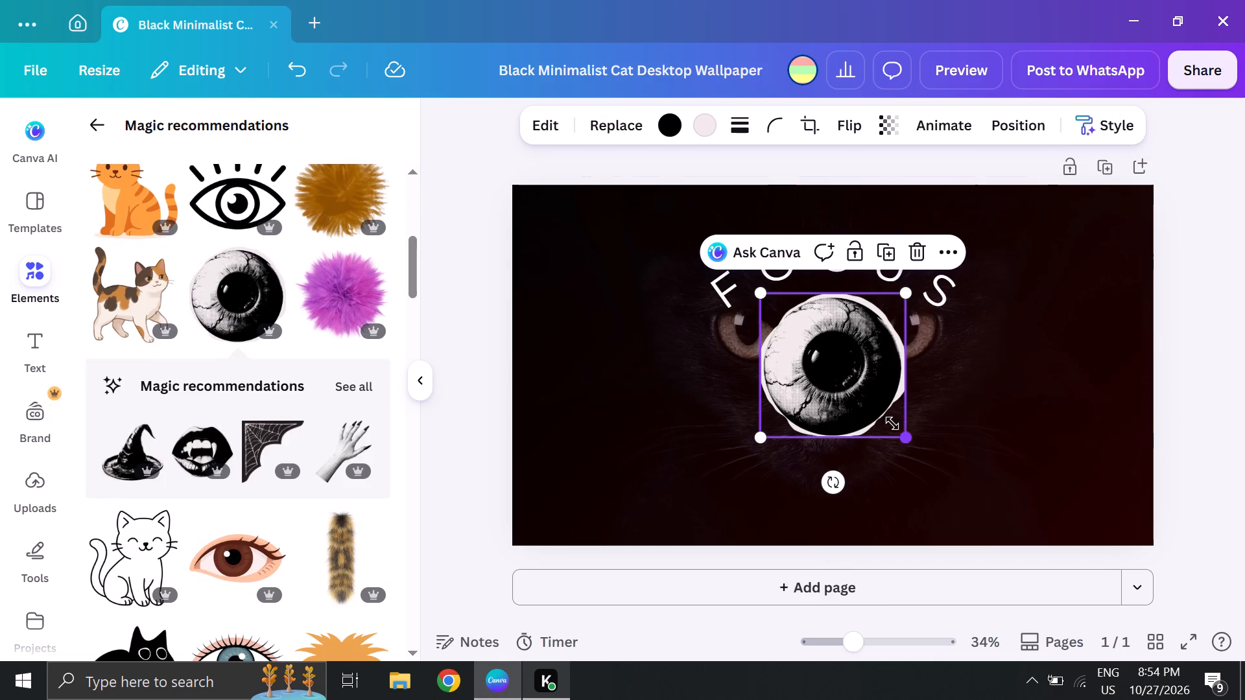
pyautogui.moveTo(892, 423); pyautogui.dragTo(843, 353)
pyautogui.moveTo(805, 331); pyautogui.dragTo(748, 334)
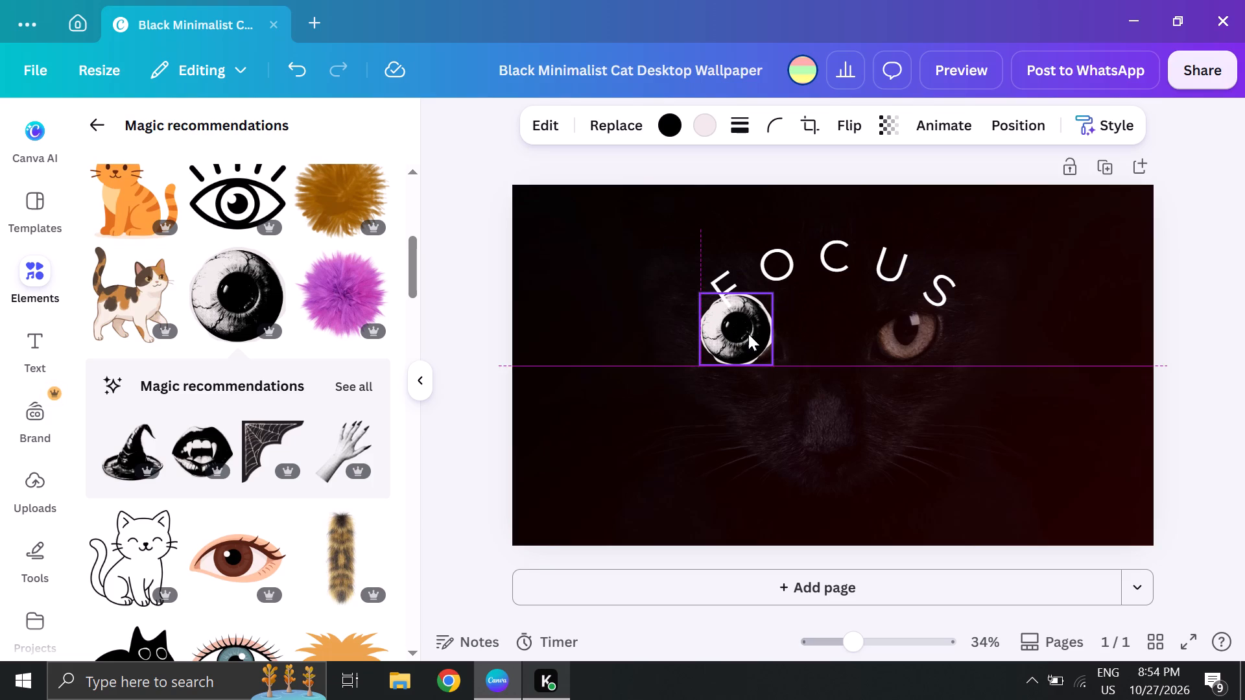
pyautogui.click(801, 373)
pyautogui.click(728, 338)
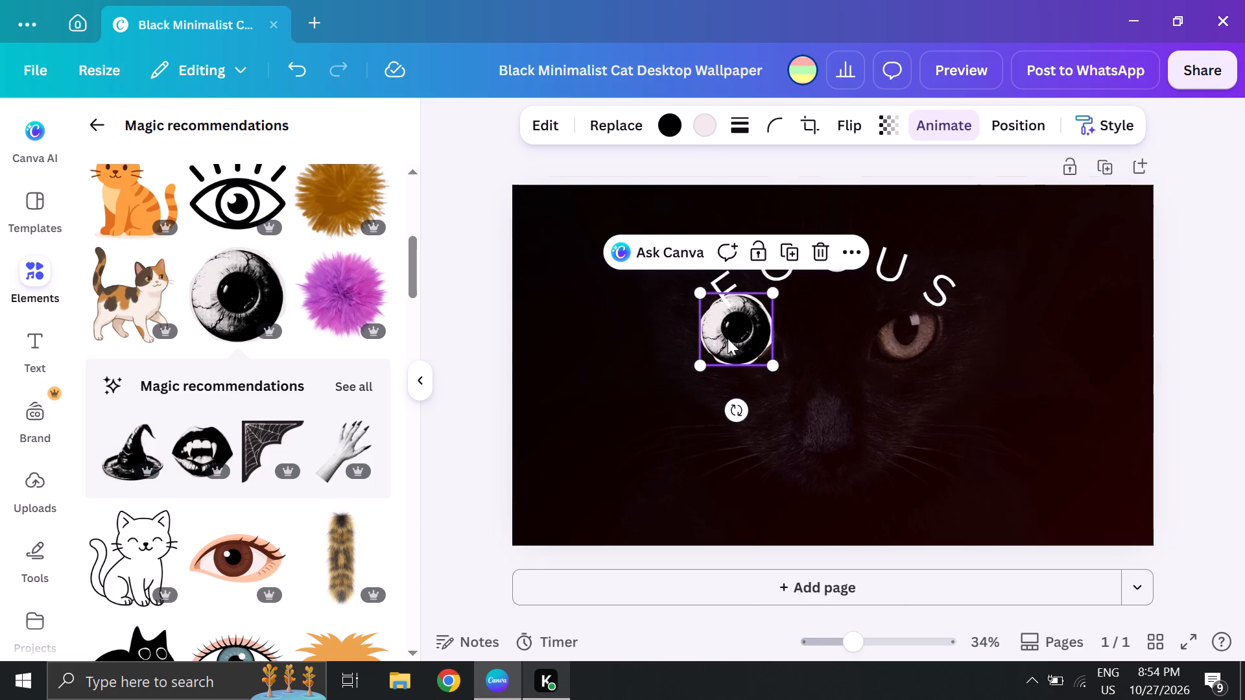
pyautogui.click(735, 414)
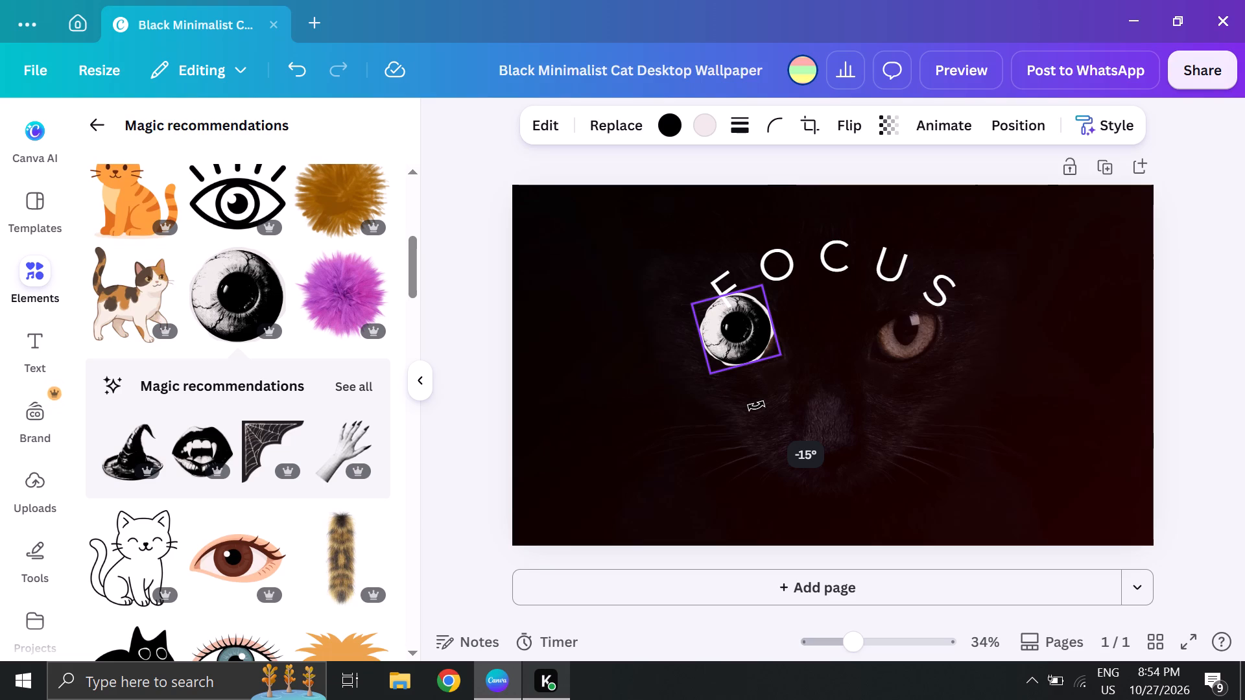
pyautogui.click(788, 371)
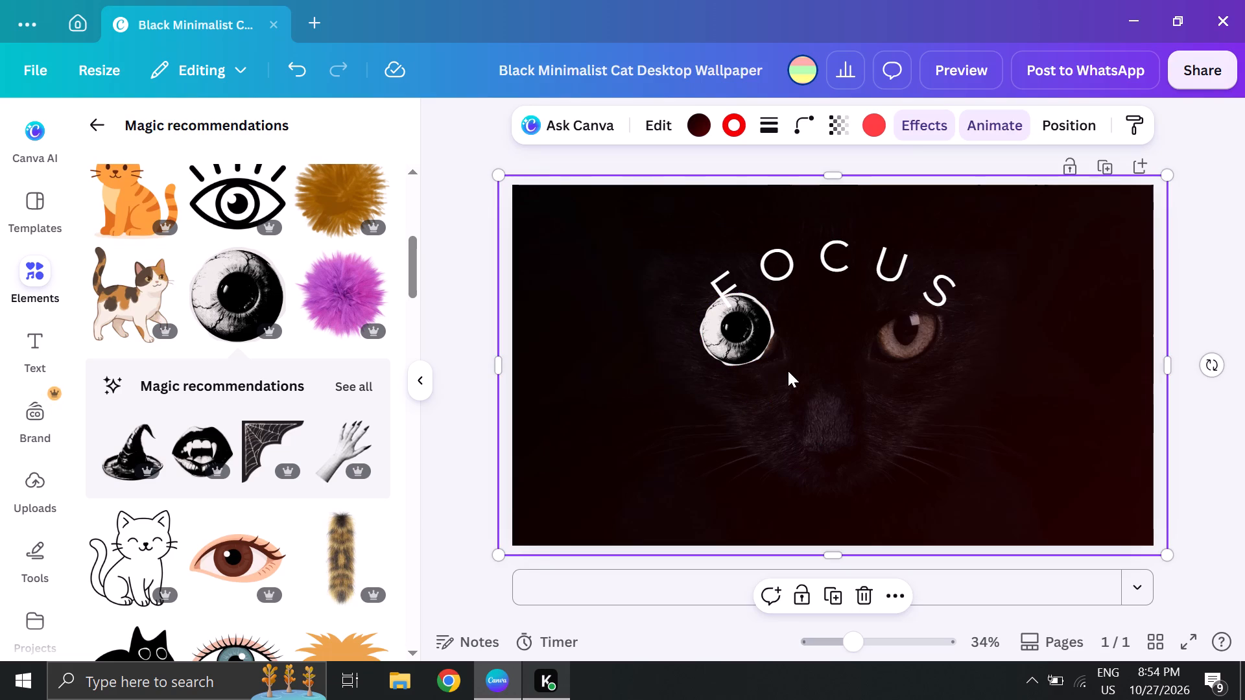
# Add a second copy of the same eyeball graphic and place it over the cat's other eye, beneath the letter S.
pyautogui.click(235, 268)
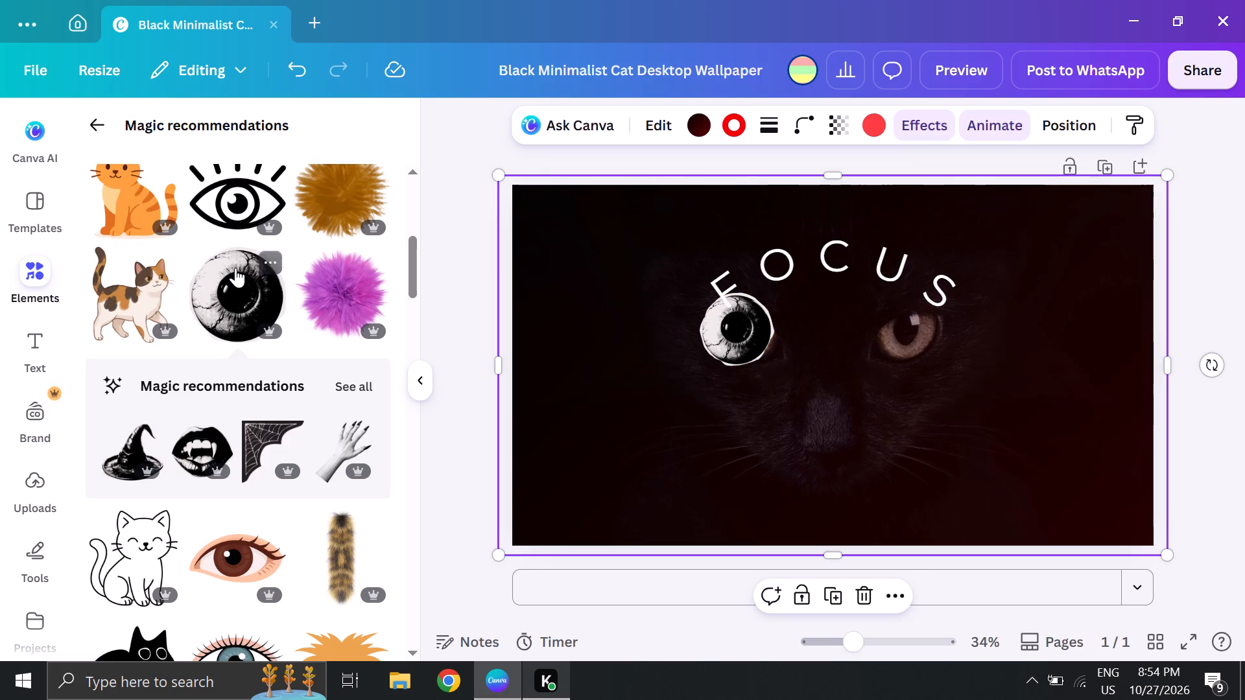
pyautogui.moveTo(831, 361); pyautogui.dragTo(886, 332)
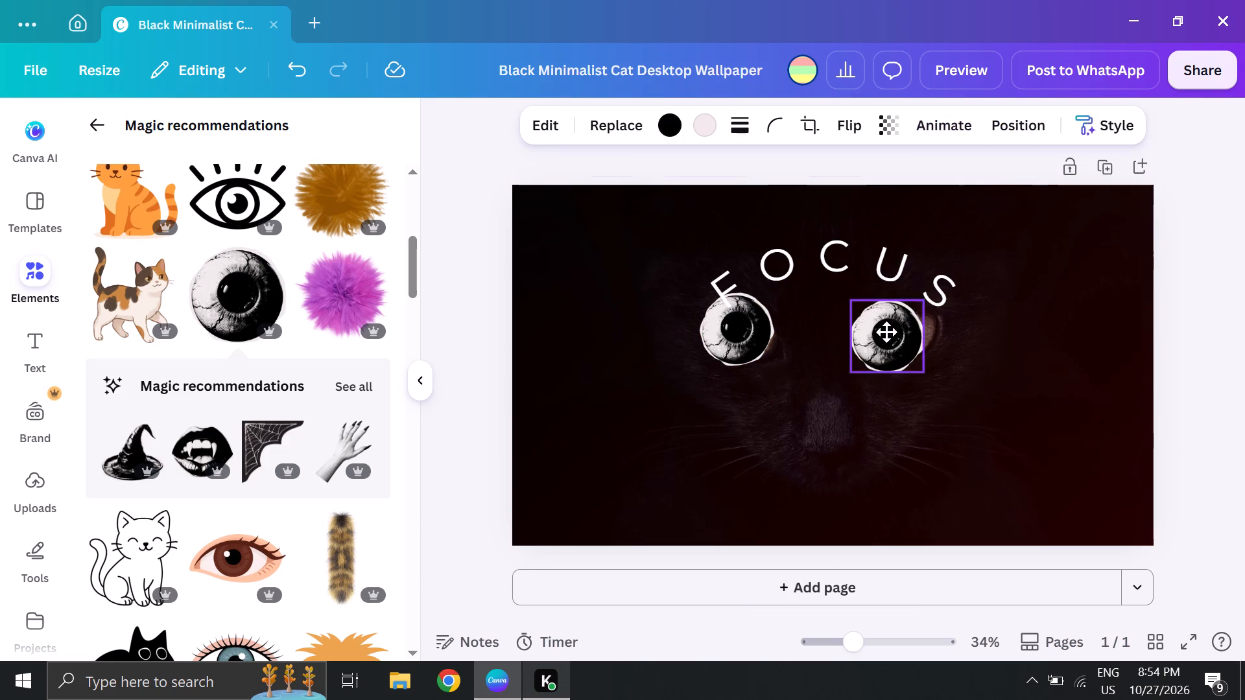
pyautogui.moveTo(886, 332); pyautogui.dragTo(914, 328)
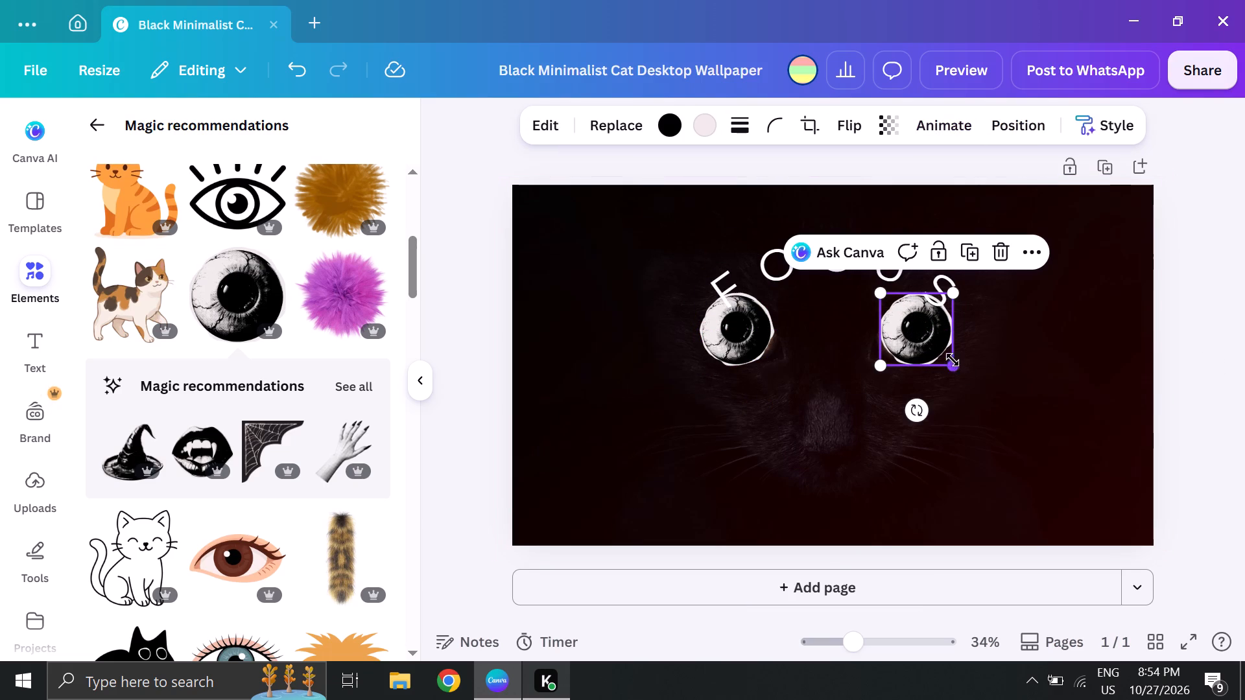
pyautogui.click(951, 356)
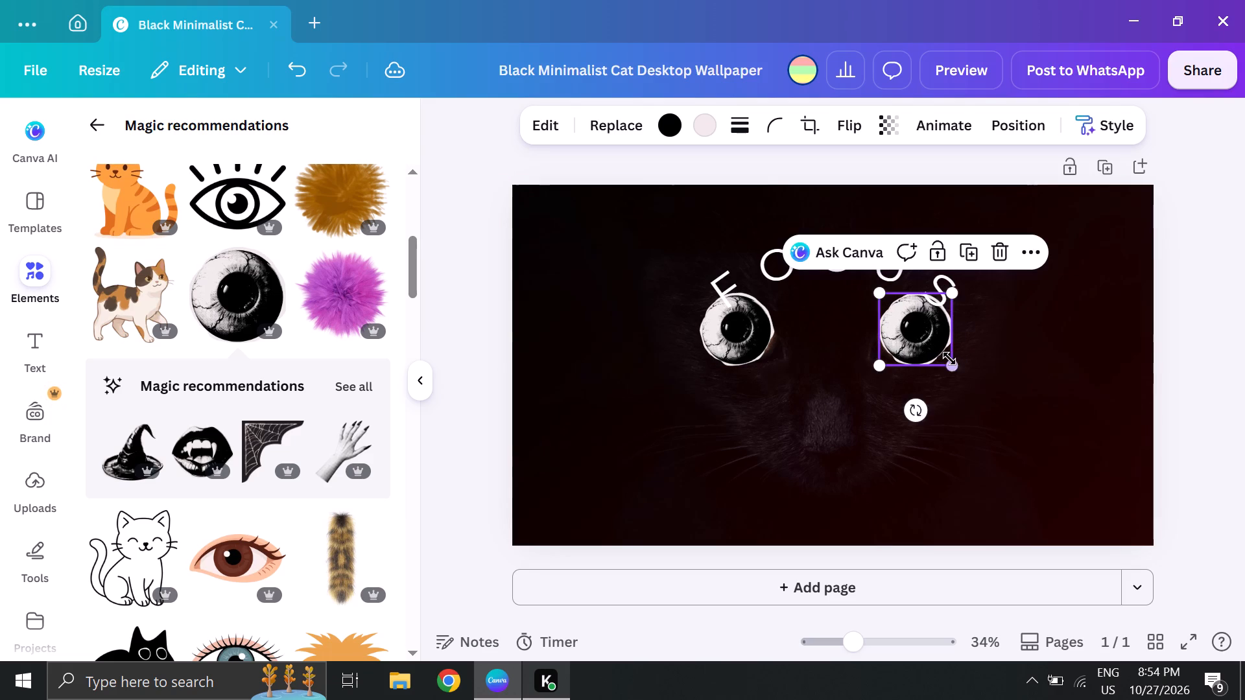
pyautogui.click(1128, 357)
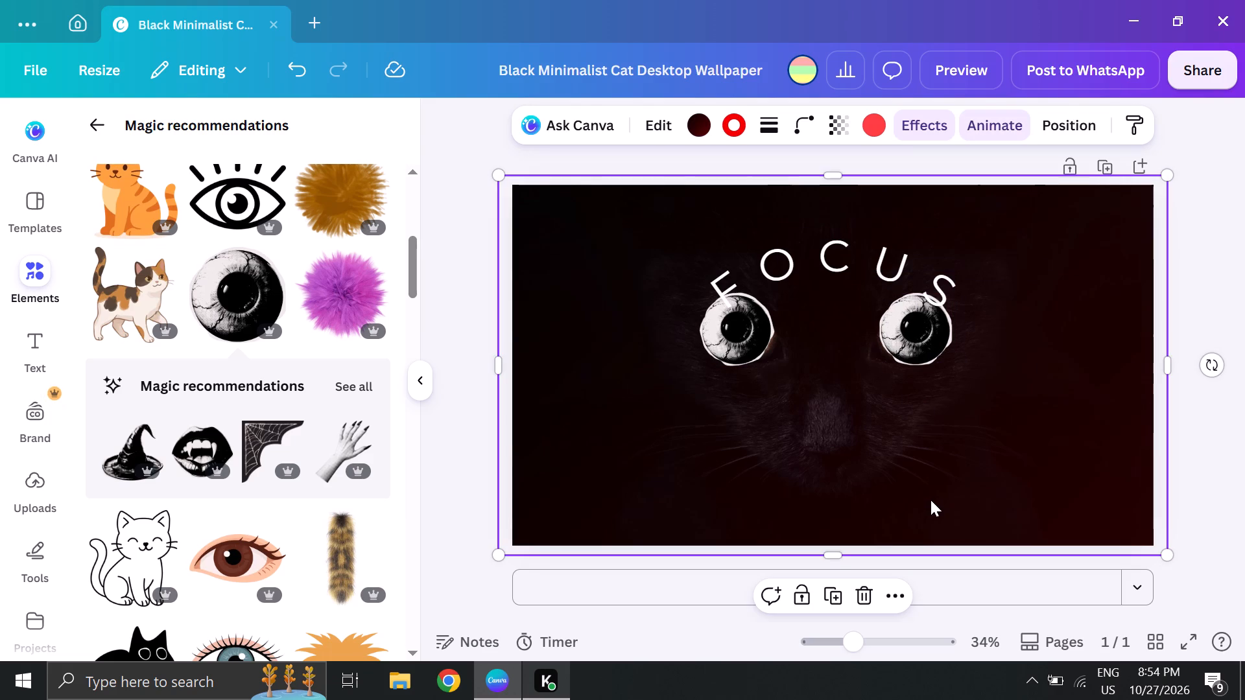
# Look through the remaining recommended graphics for further elements that could suit the wallpaper.
pyautogui.scroll(-2, 195, 292)
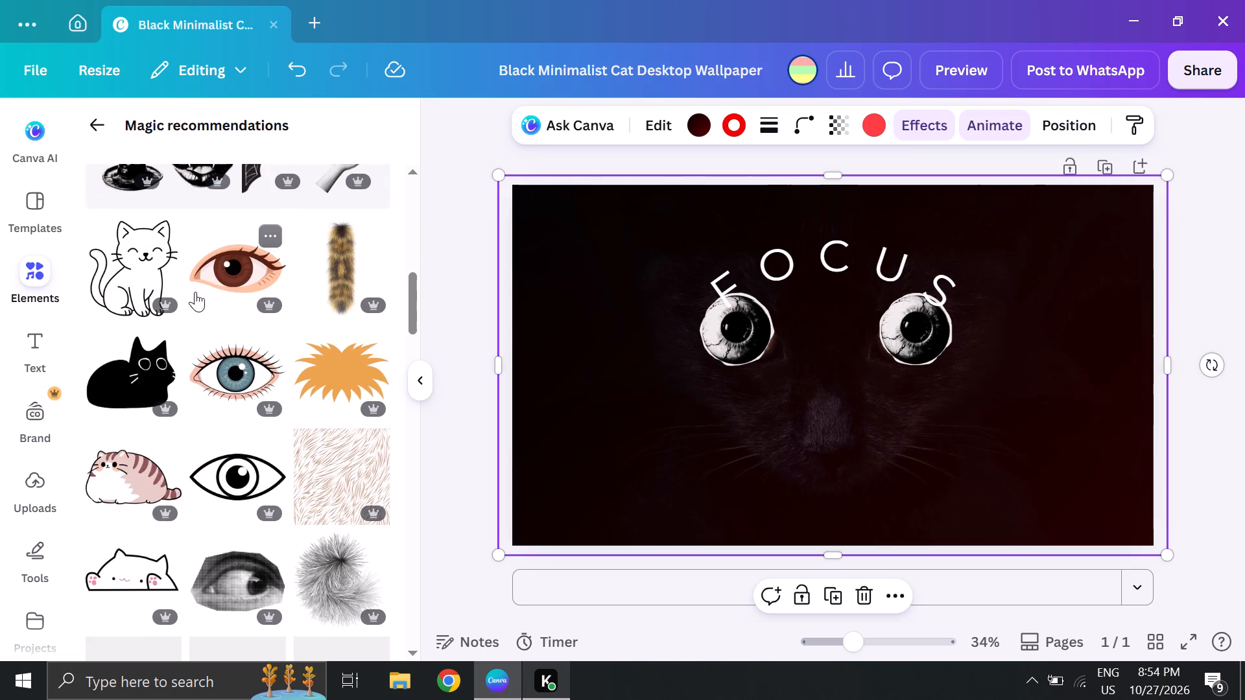
pyautogui.scroll(-3, 195, 292)
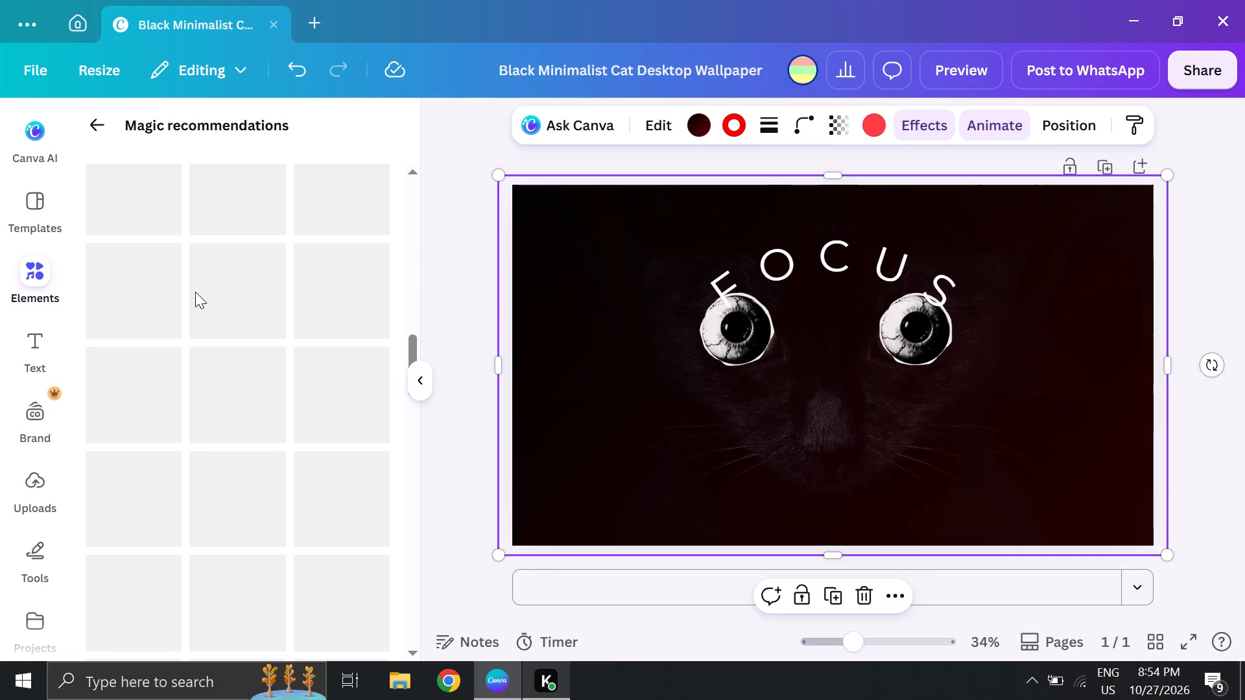
pyautogui.scroll(-1, 154, 329)
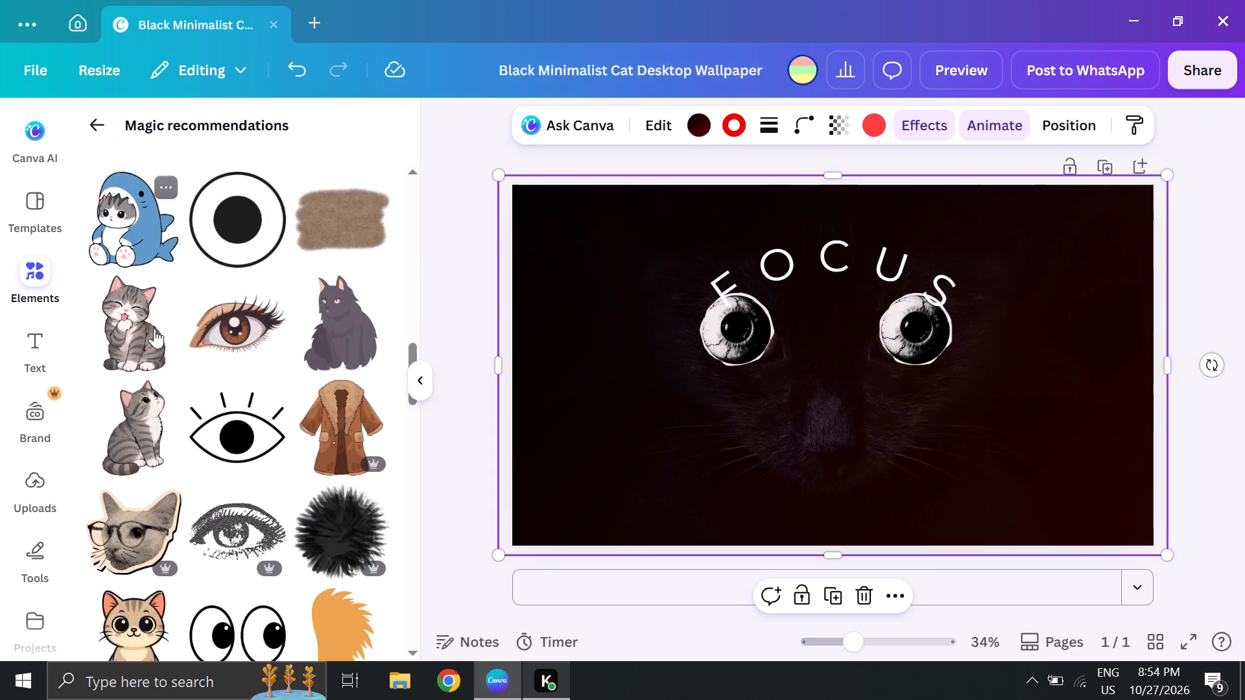
pyautogui.scroll(-2, 154, 329)
pyautogui.scroll(1, 154, 329)
pyautogui.scroll(-2, 154, 329)
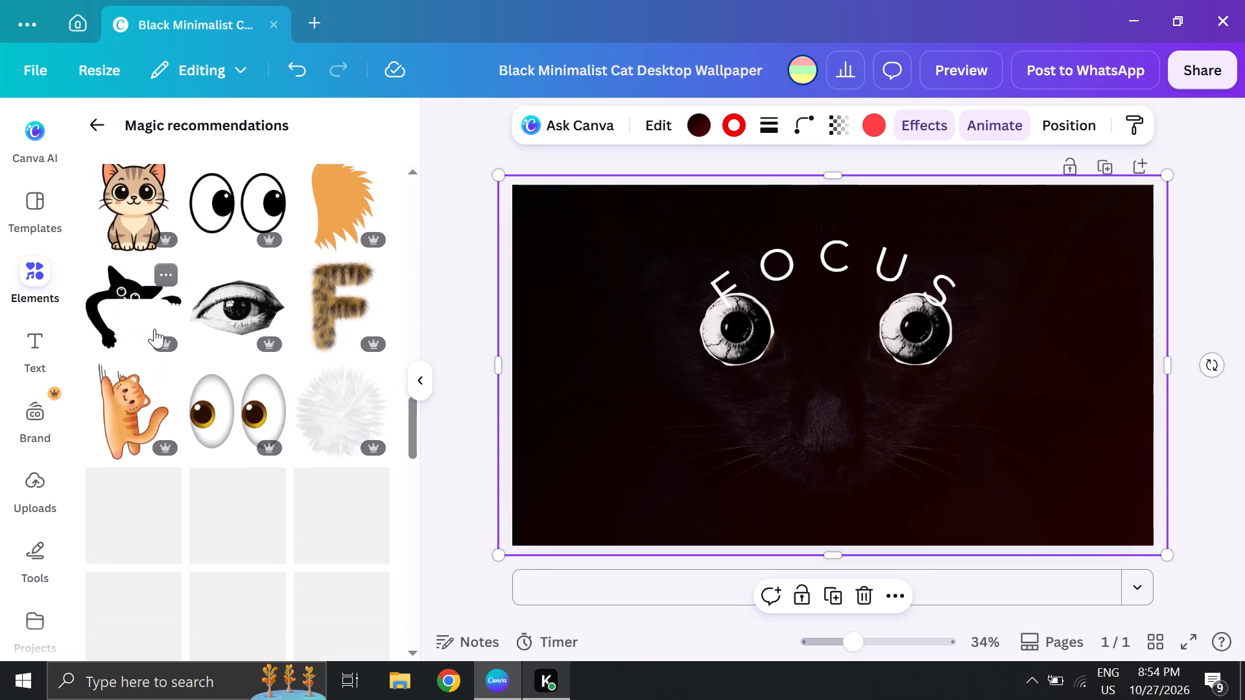
pyautogui.scroll(-4, 278, 434)
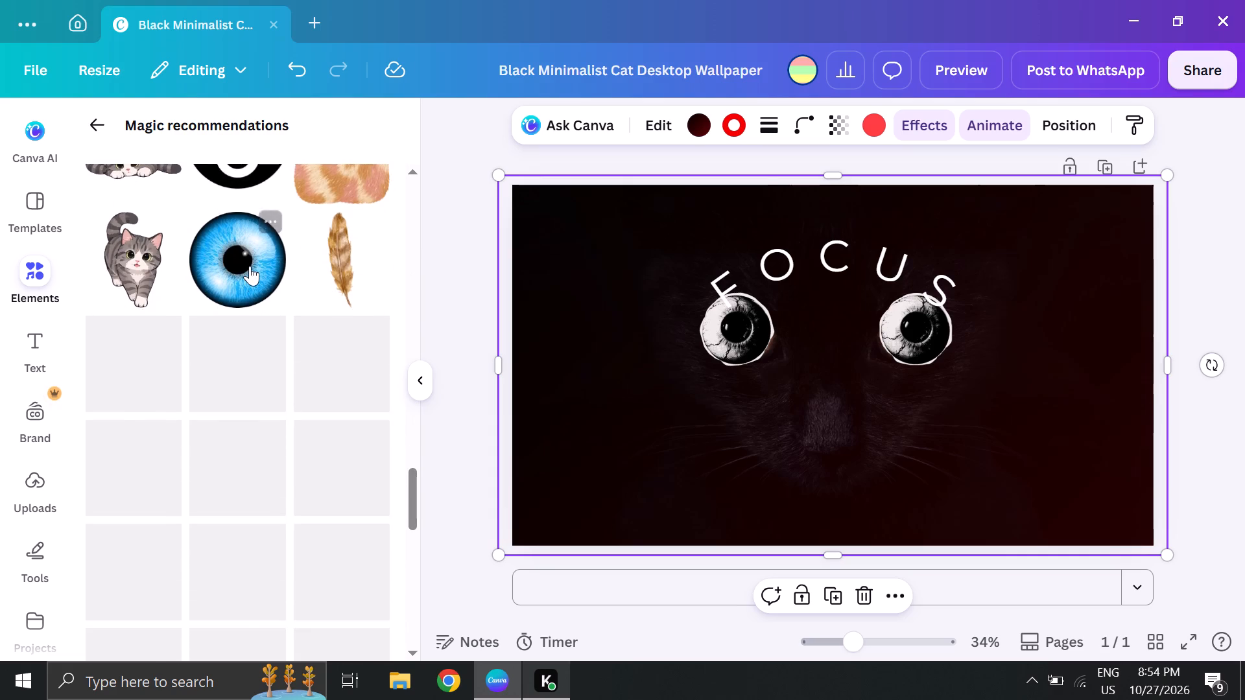
pyautogui.scroll(-3, 213, 379)
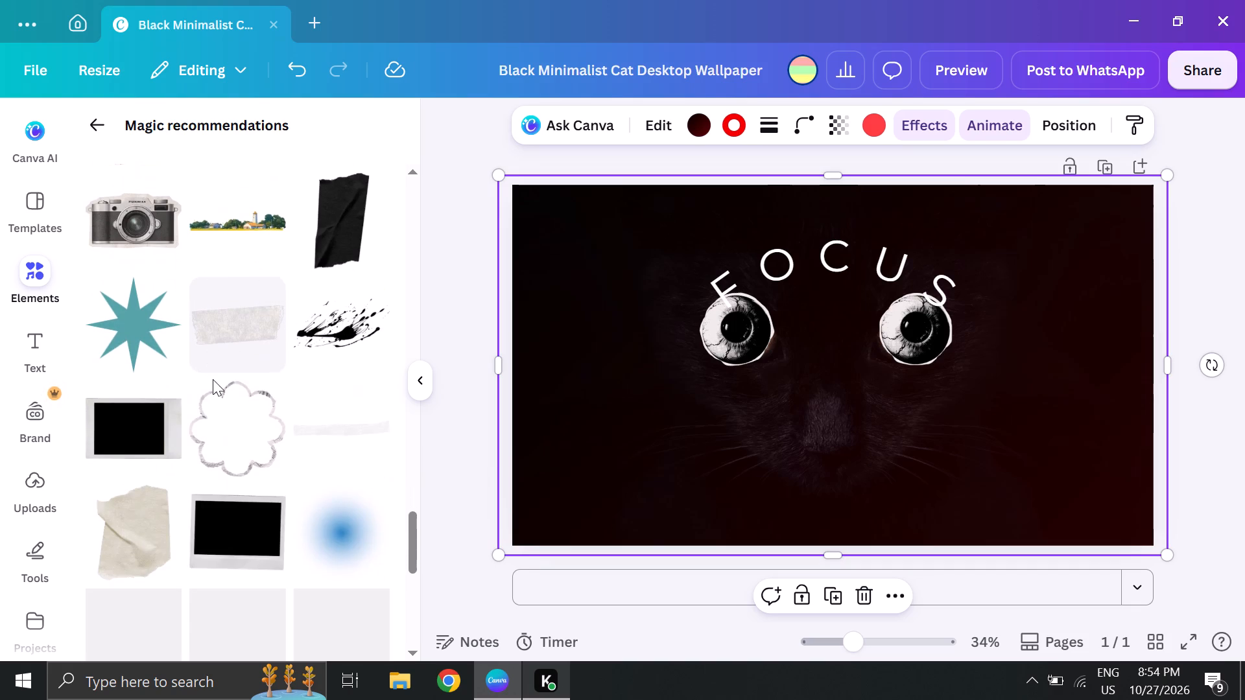
# Download the design as an MP4 video in 4K quality.
pyautogui.click(1231, 74)
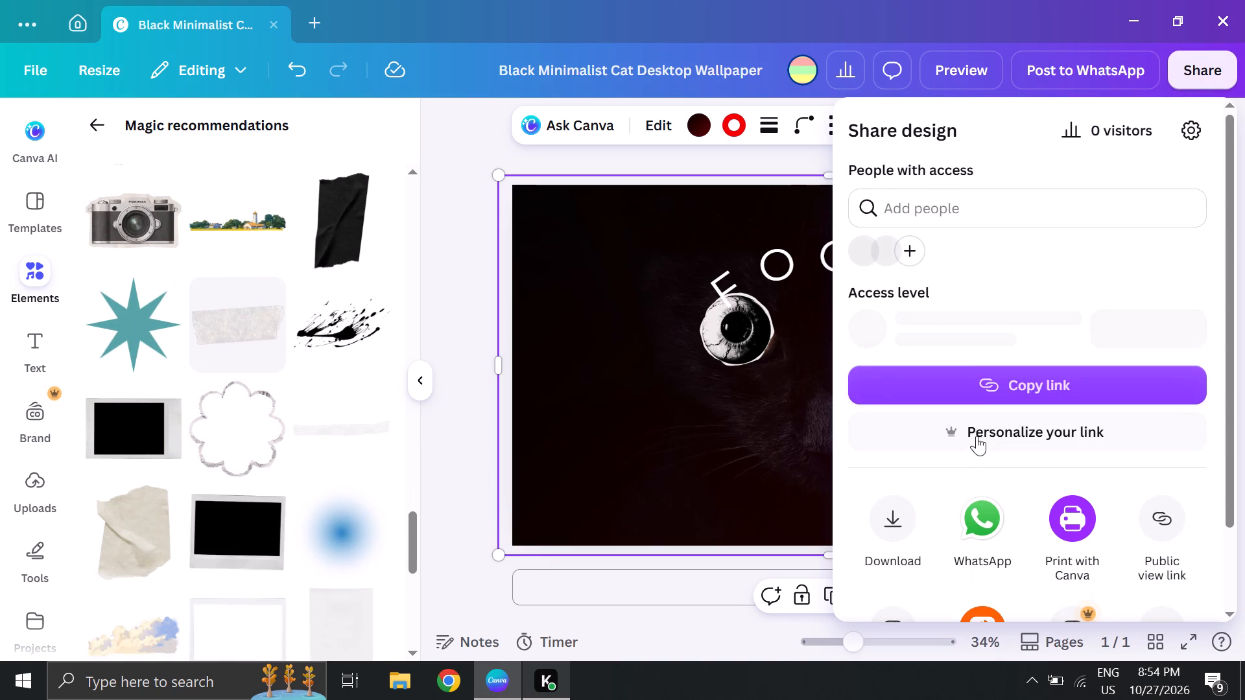
pyautogui.scroll(-2, 974, 408)
pyautogui.click(894, 445)
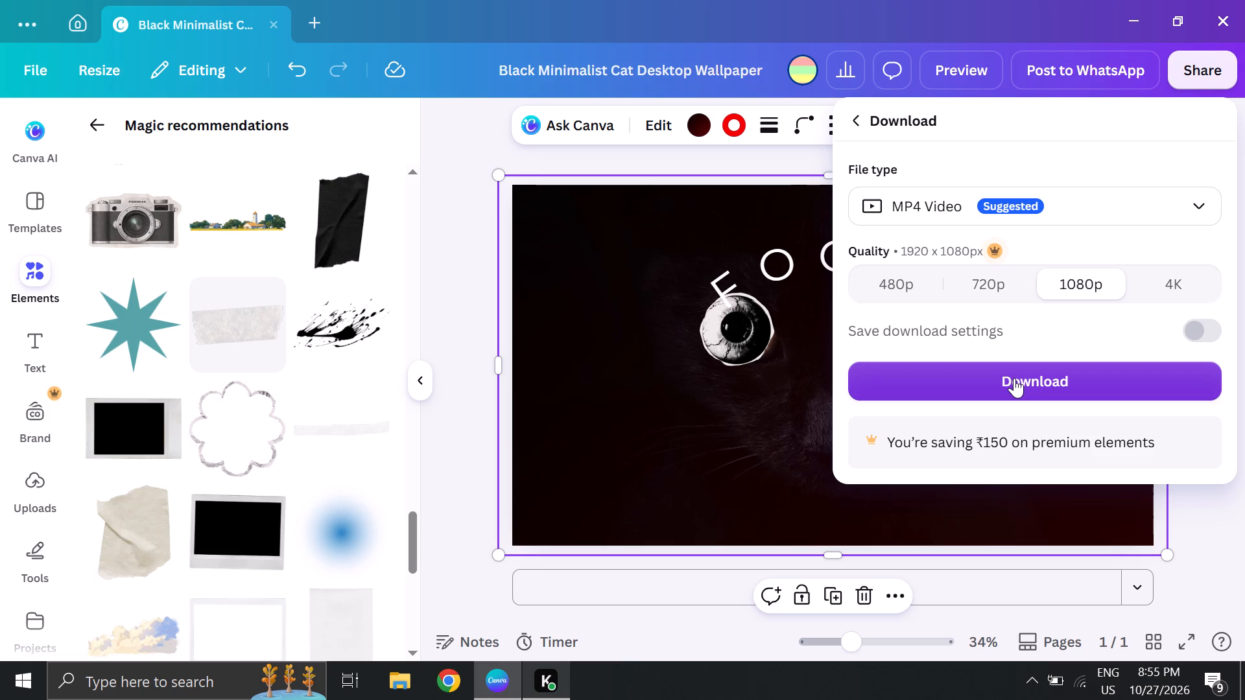
pyautogui.click(969, 430)
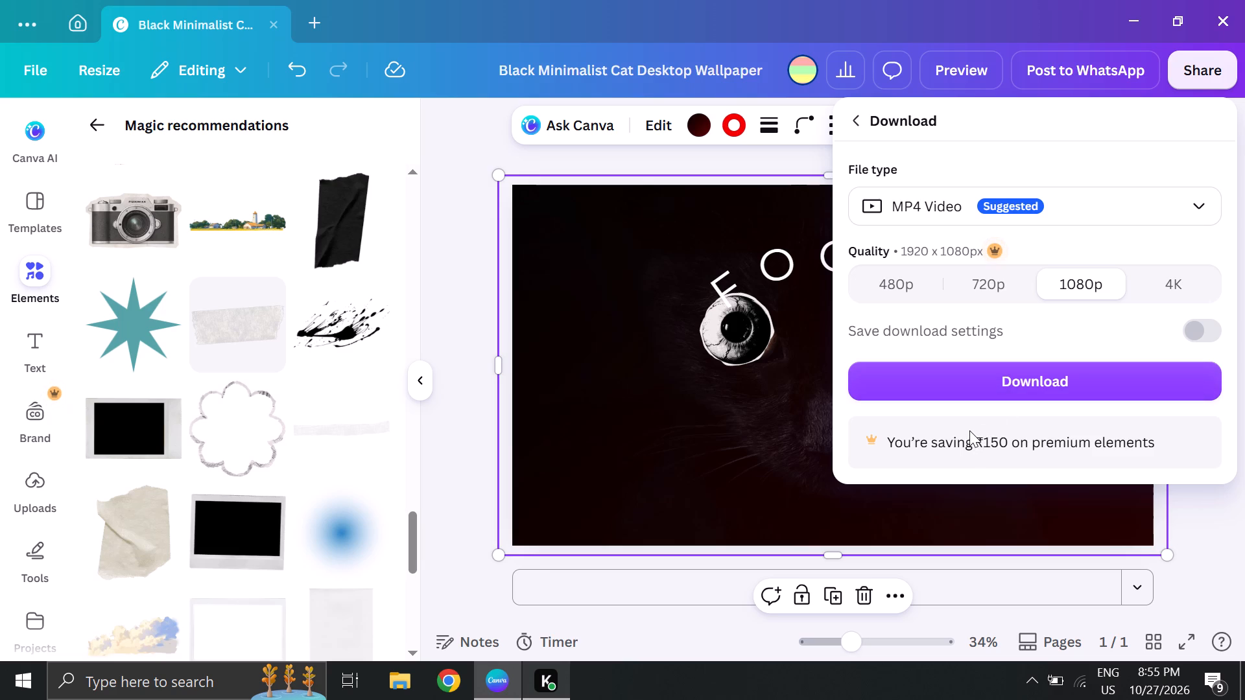
pyautogui.click(1157, 284)
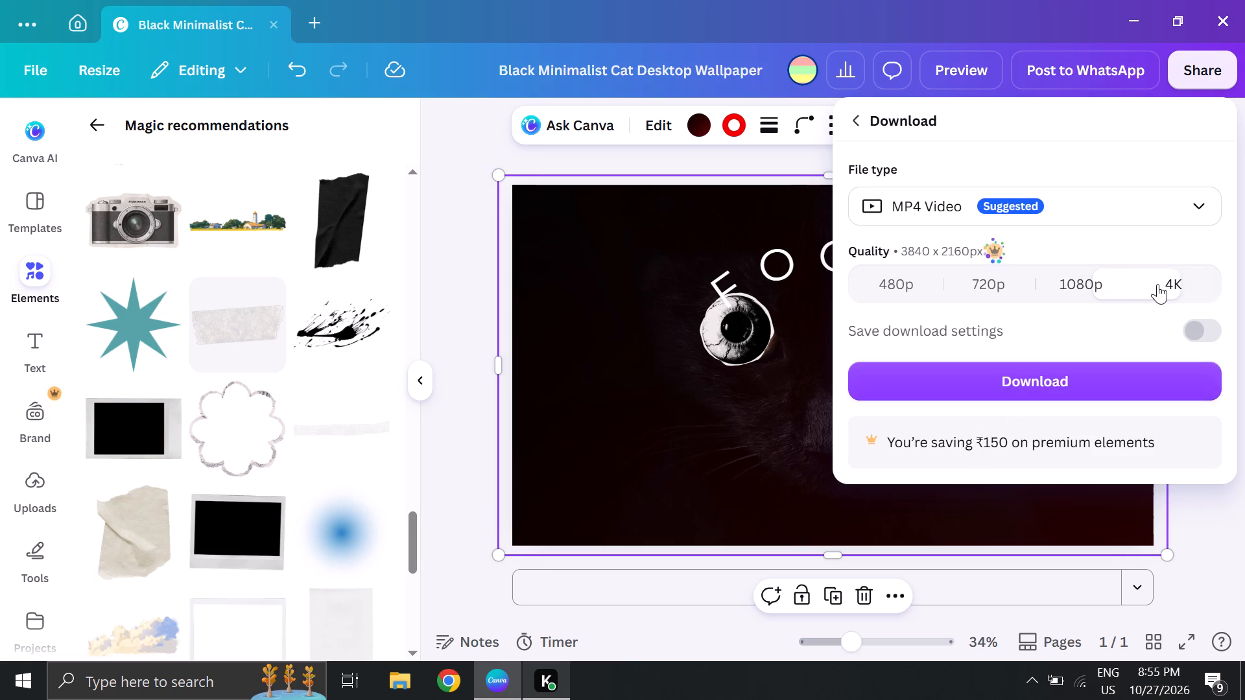
pyautogui.click(1063, 285)
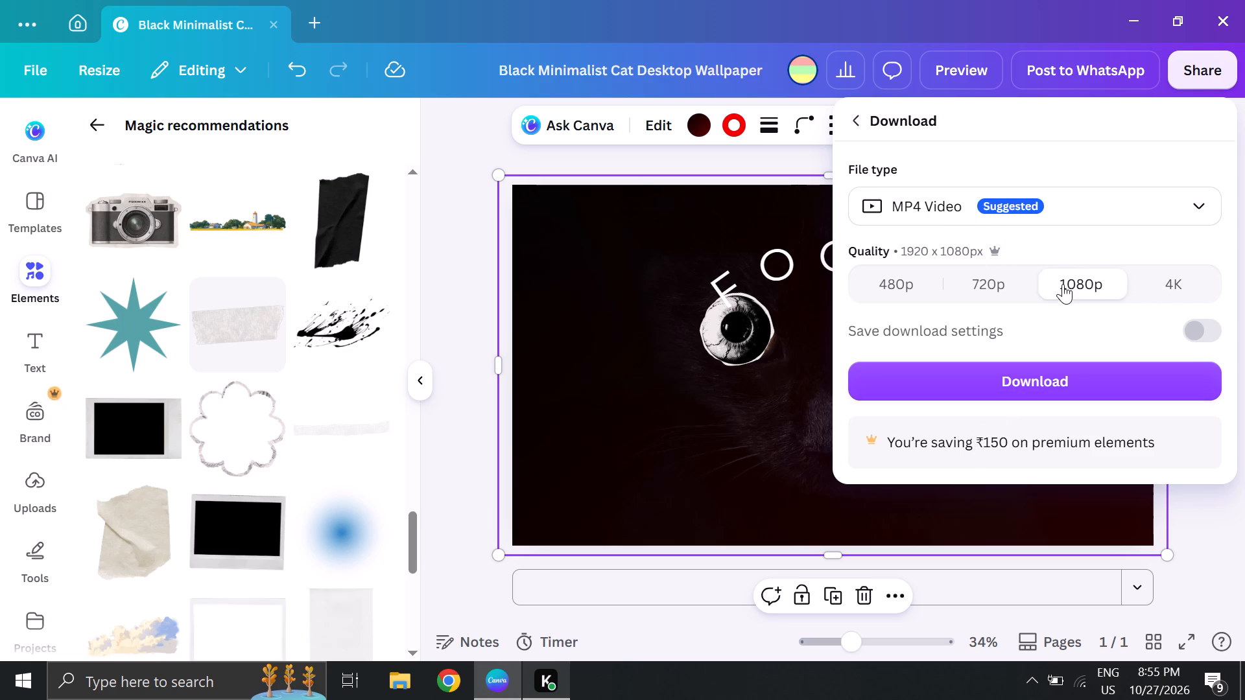
pyautogui.click(1141, 281)
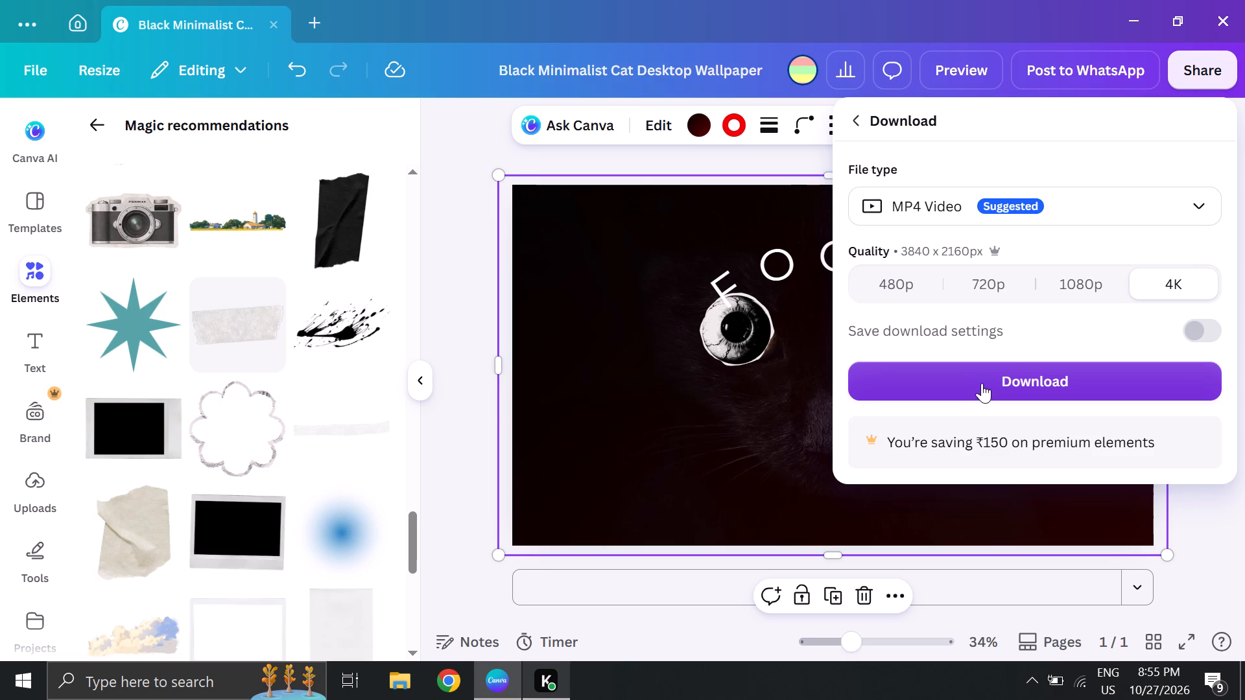
pyautogui.click(984, 382)
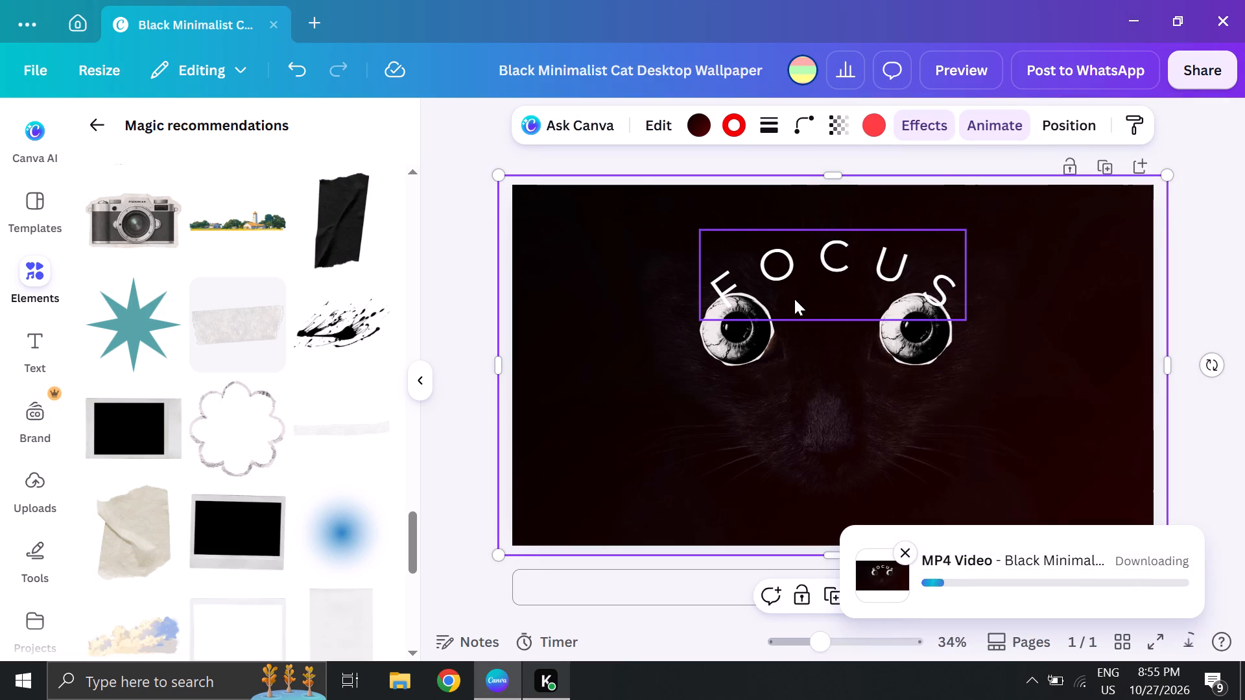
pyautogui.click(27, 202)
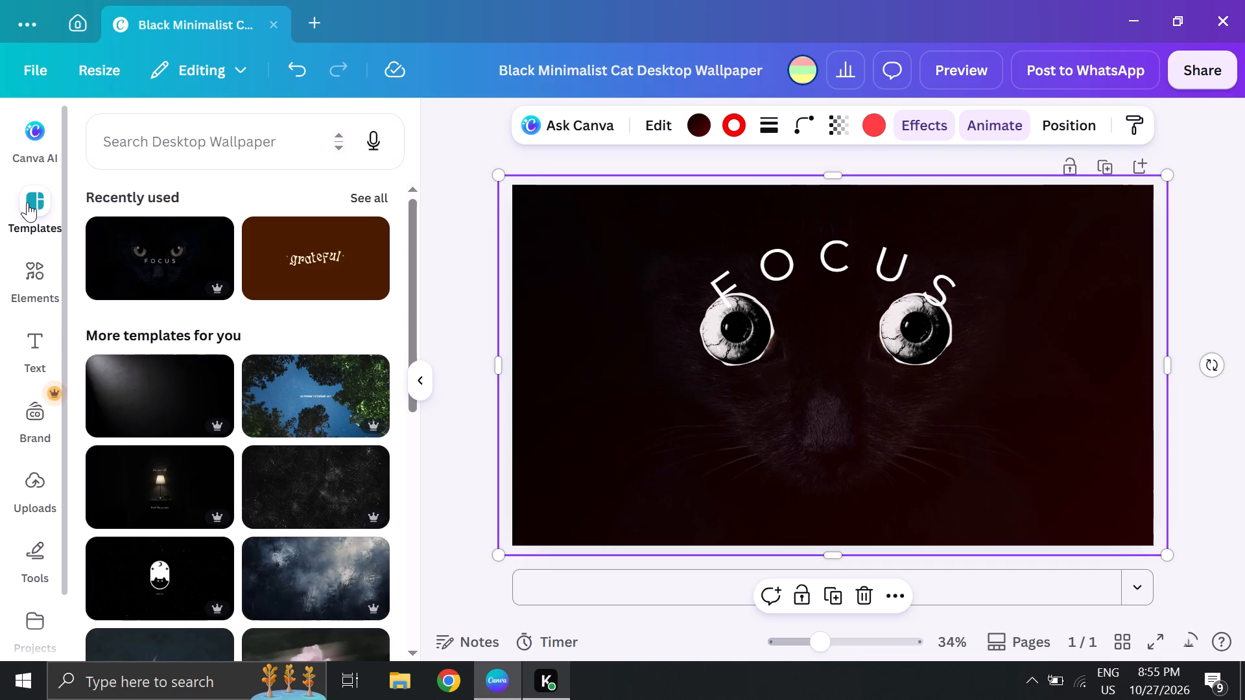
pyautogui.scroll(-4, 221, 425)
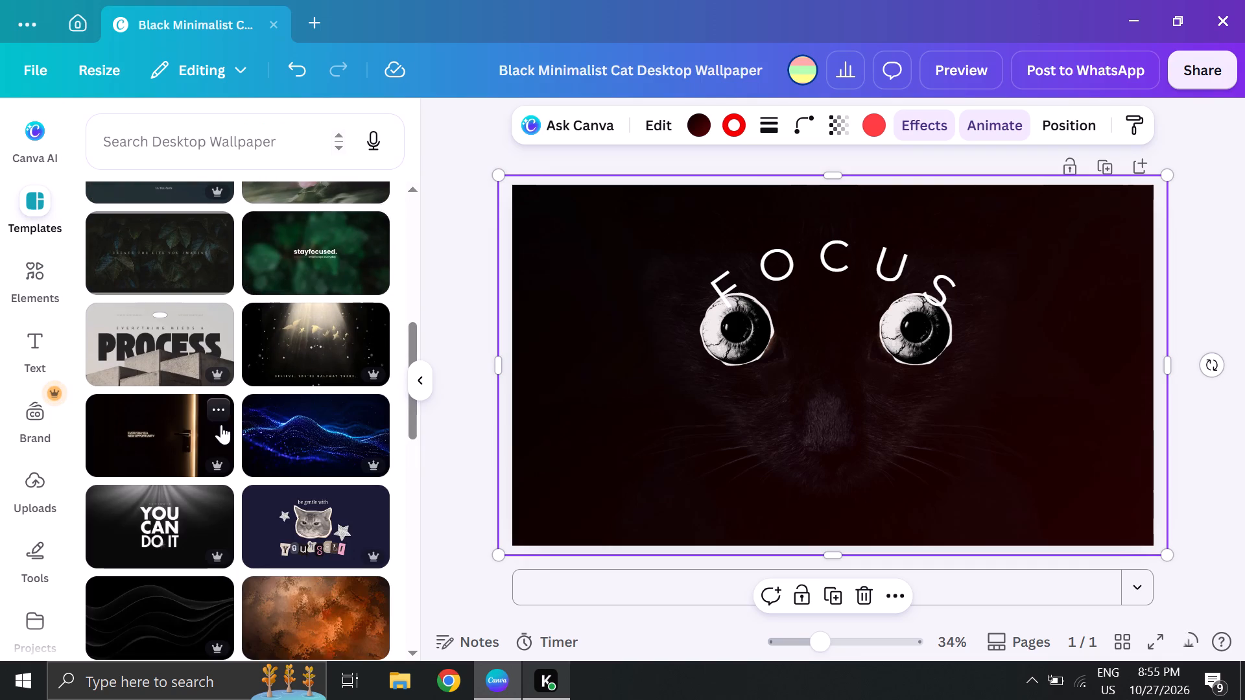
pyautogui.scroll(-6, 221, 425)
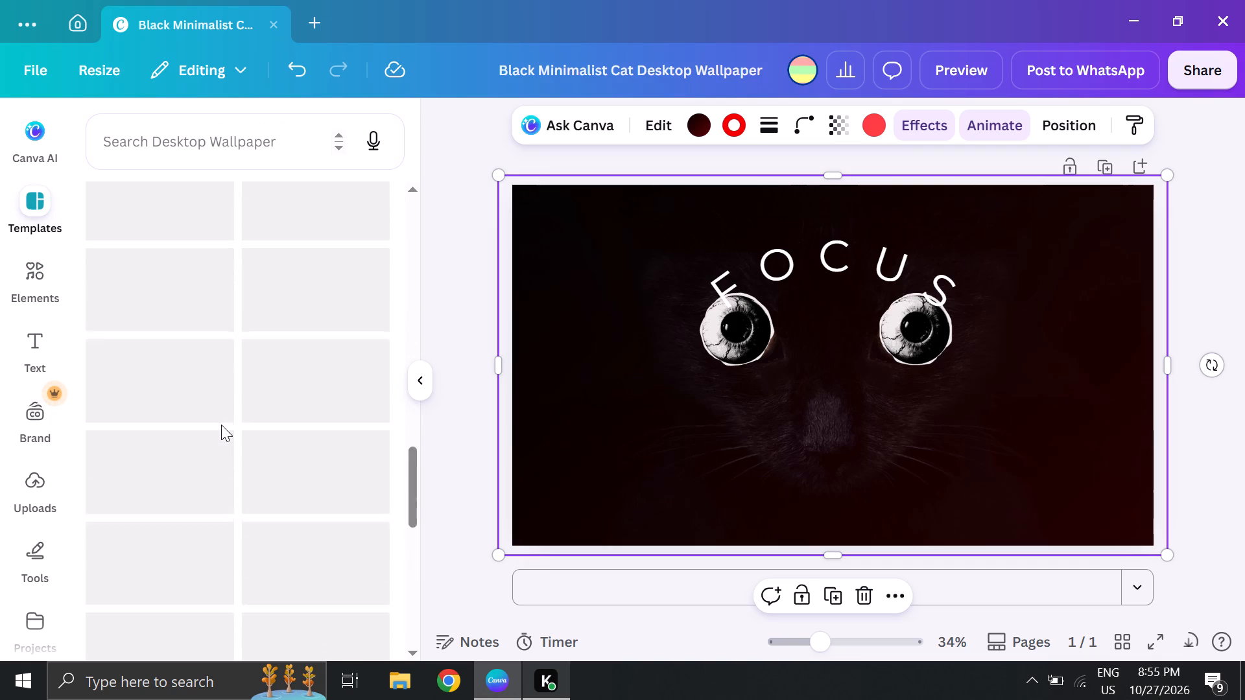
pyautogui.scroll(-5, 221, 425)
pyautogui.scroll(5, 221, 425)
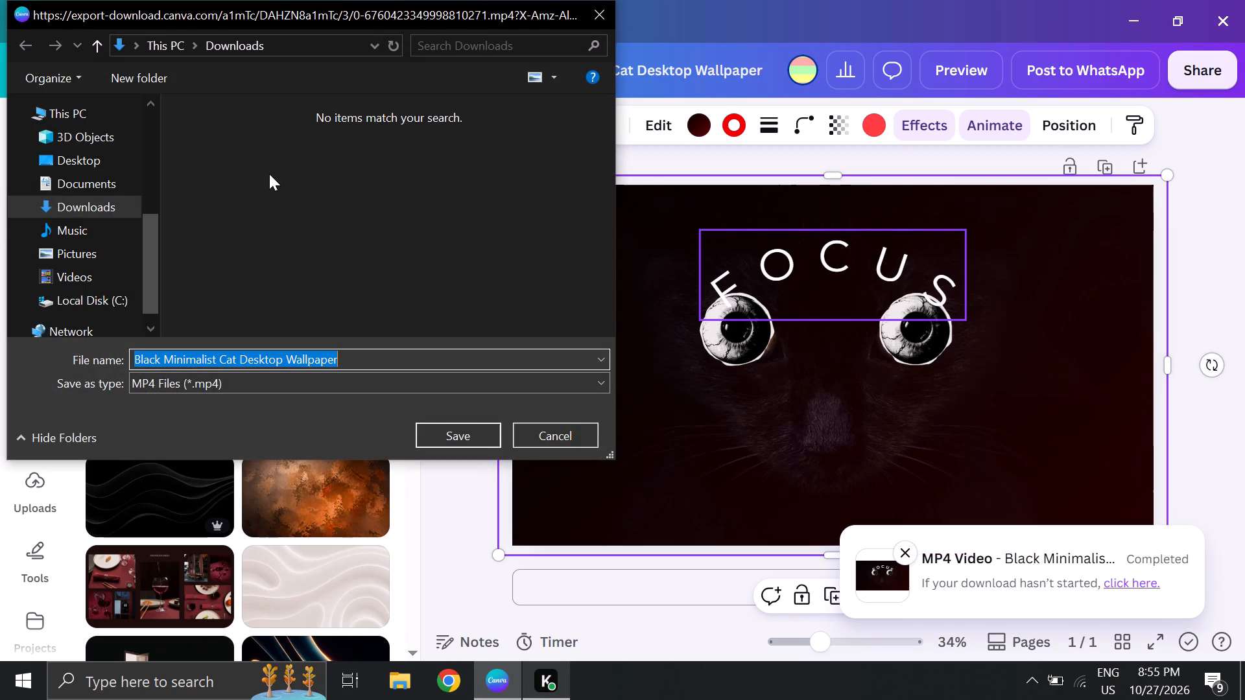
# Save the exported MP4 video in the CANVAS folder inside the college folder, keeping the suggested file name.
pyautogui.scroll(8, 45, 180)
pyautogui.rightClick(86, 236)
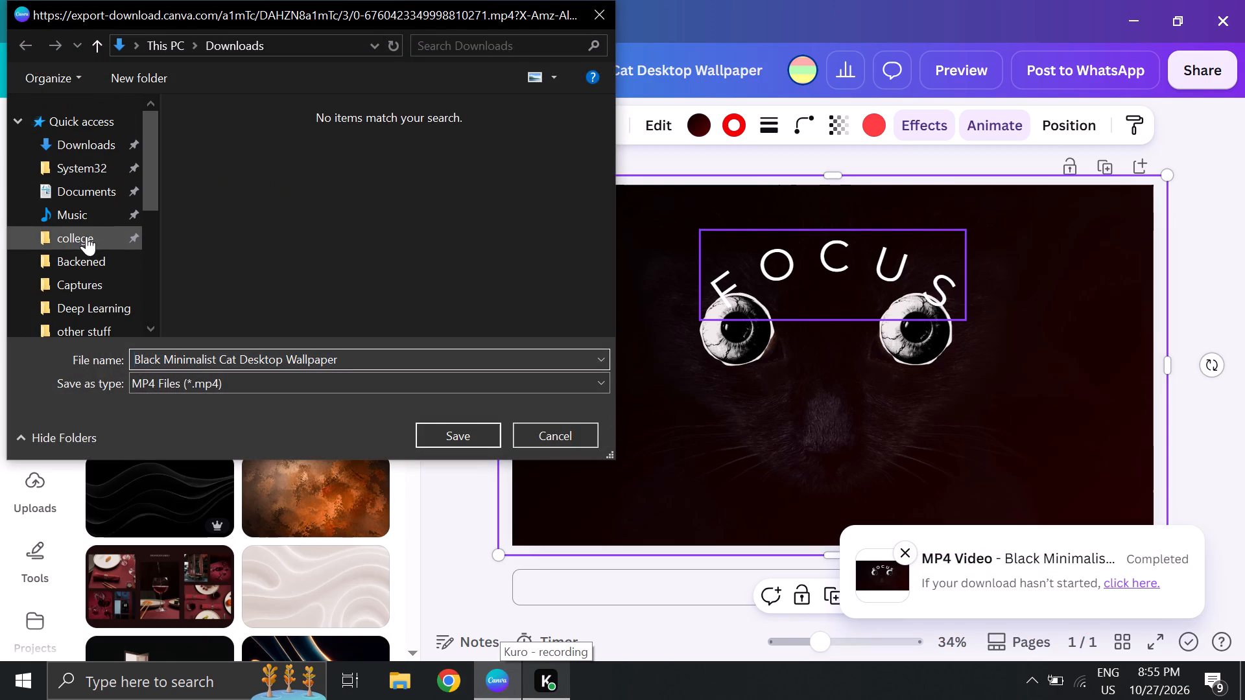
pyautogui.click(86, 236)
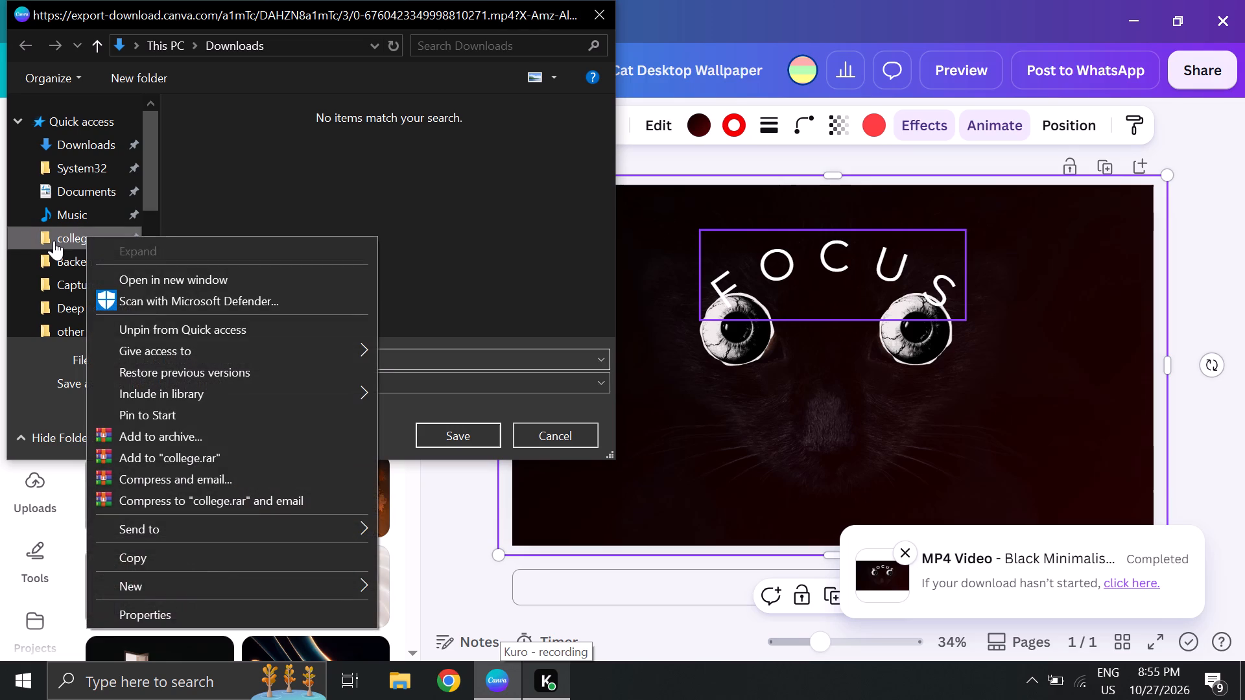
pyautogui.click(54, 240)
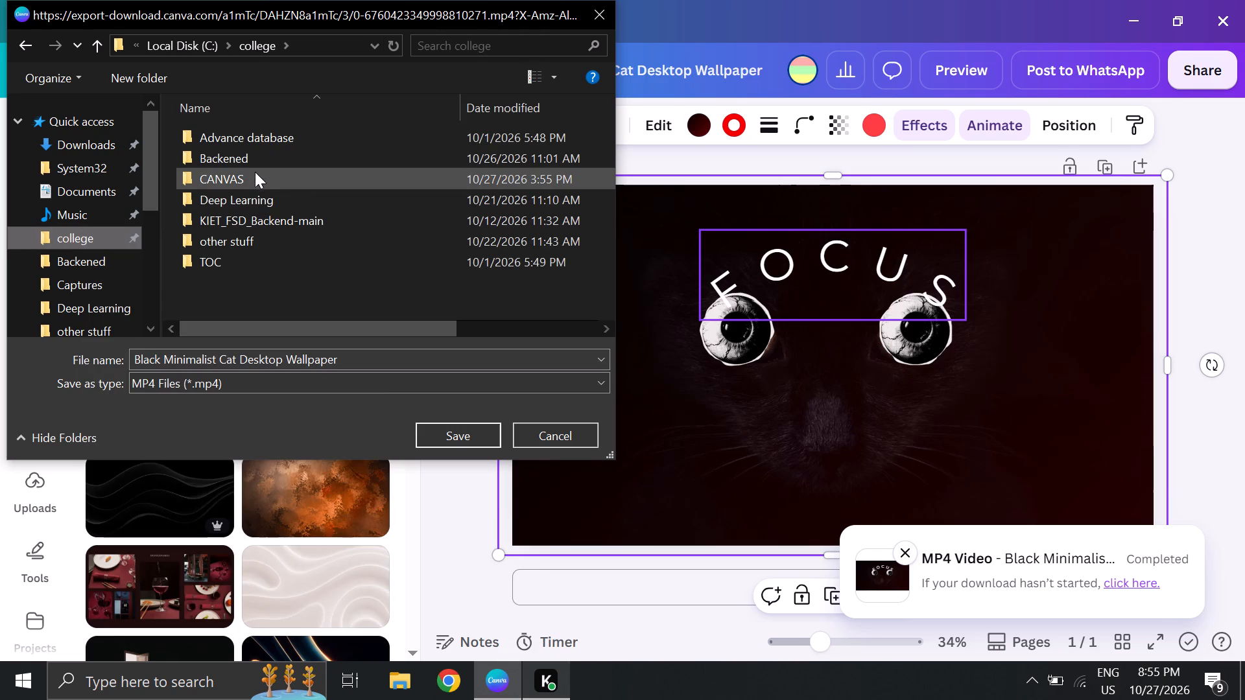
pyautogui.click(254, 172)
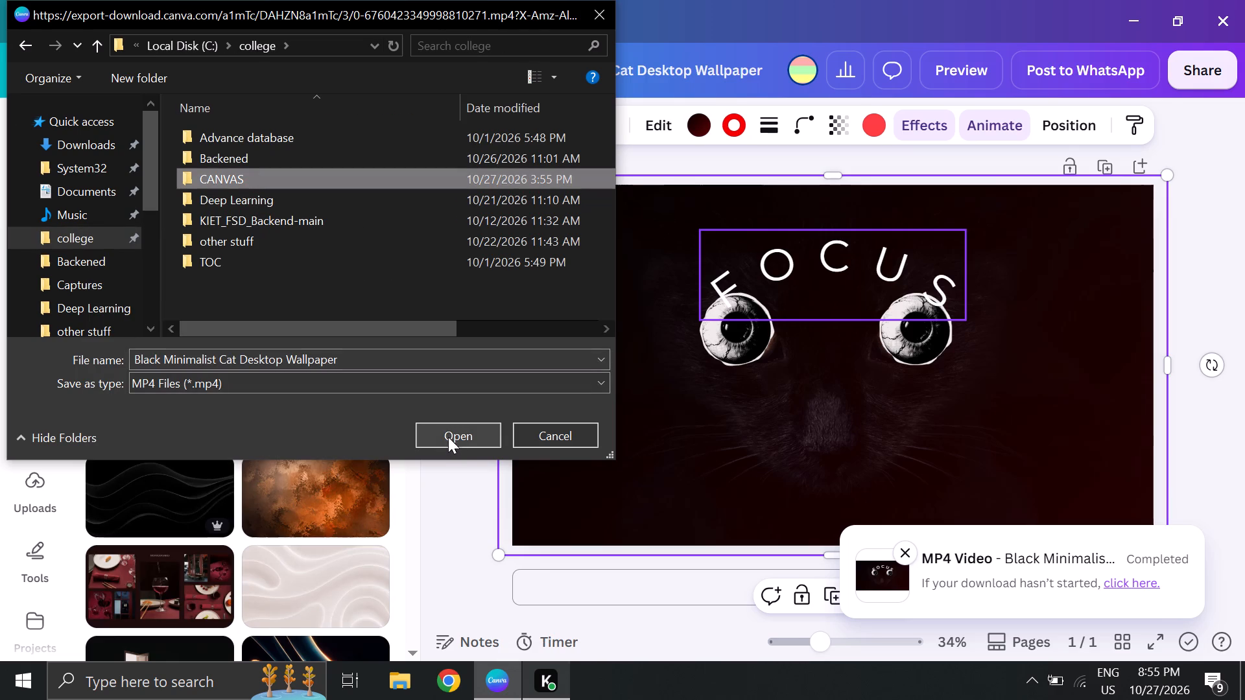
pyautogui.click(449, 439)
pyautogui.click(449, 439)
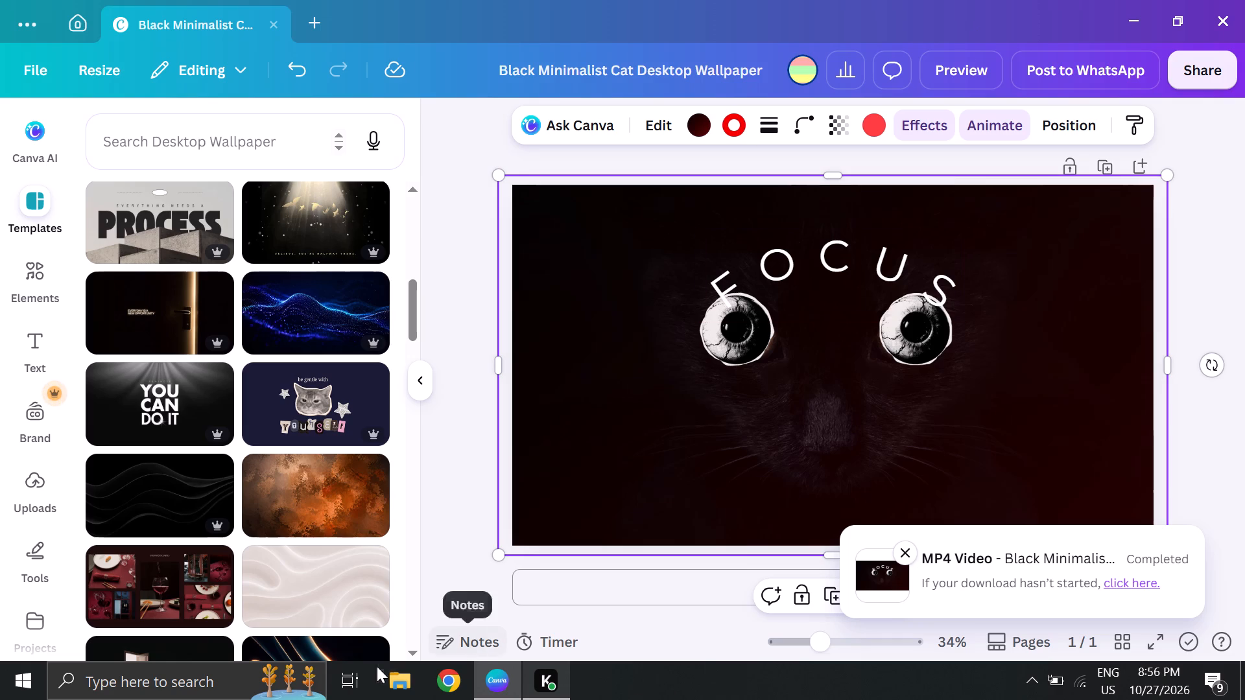
# Switch to File Explorer and open the CANVAS folder inside the college folder.
pyautogui.doubleClick(388, 681)
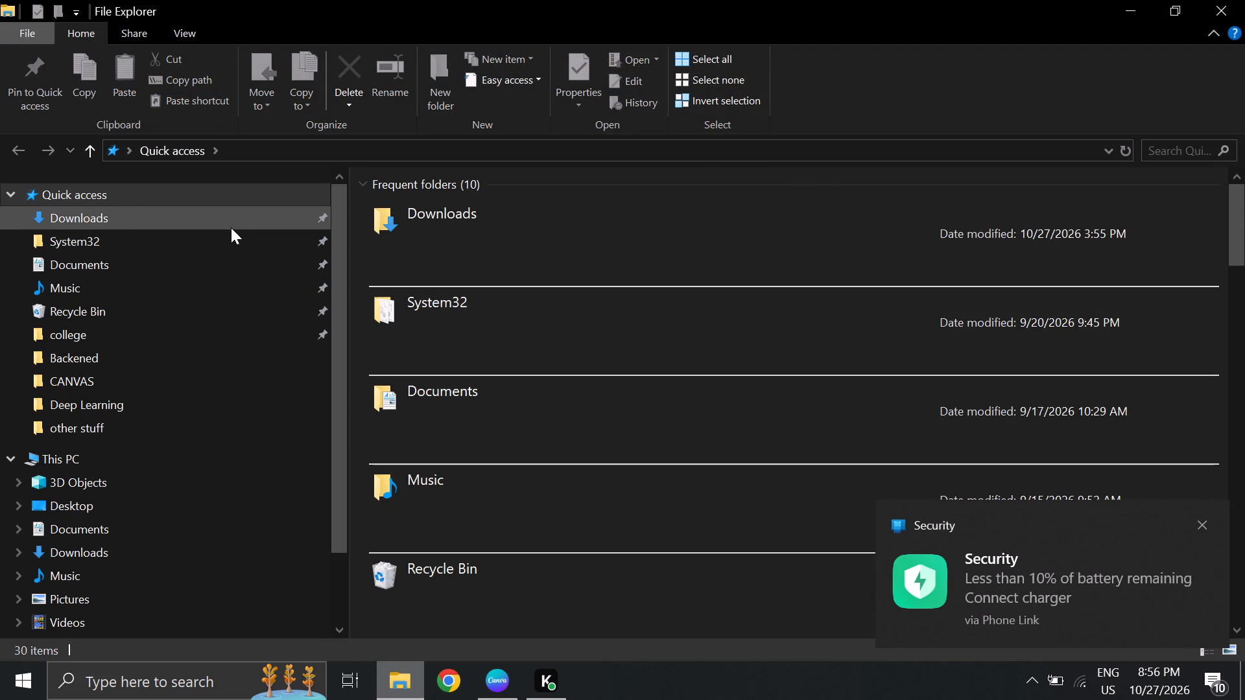
pyautogui.doubleClick(193, 321)
pyautogui.doubleClick(181, 331)
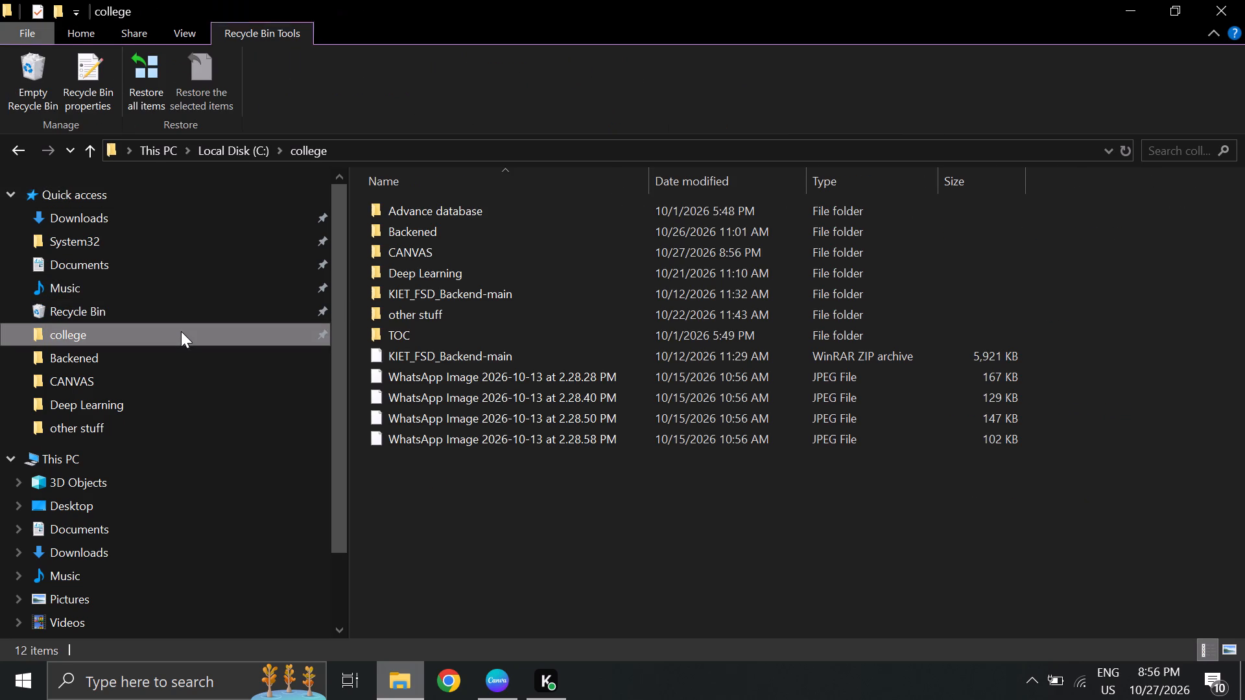
pyautogui.doubleClick(178, 309)
pyautogui.click(176, 321)
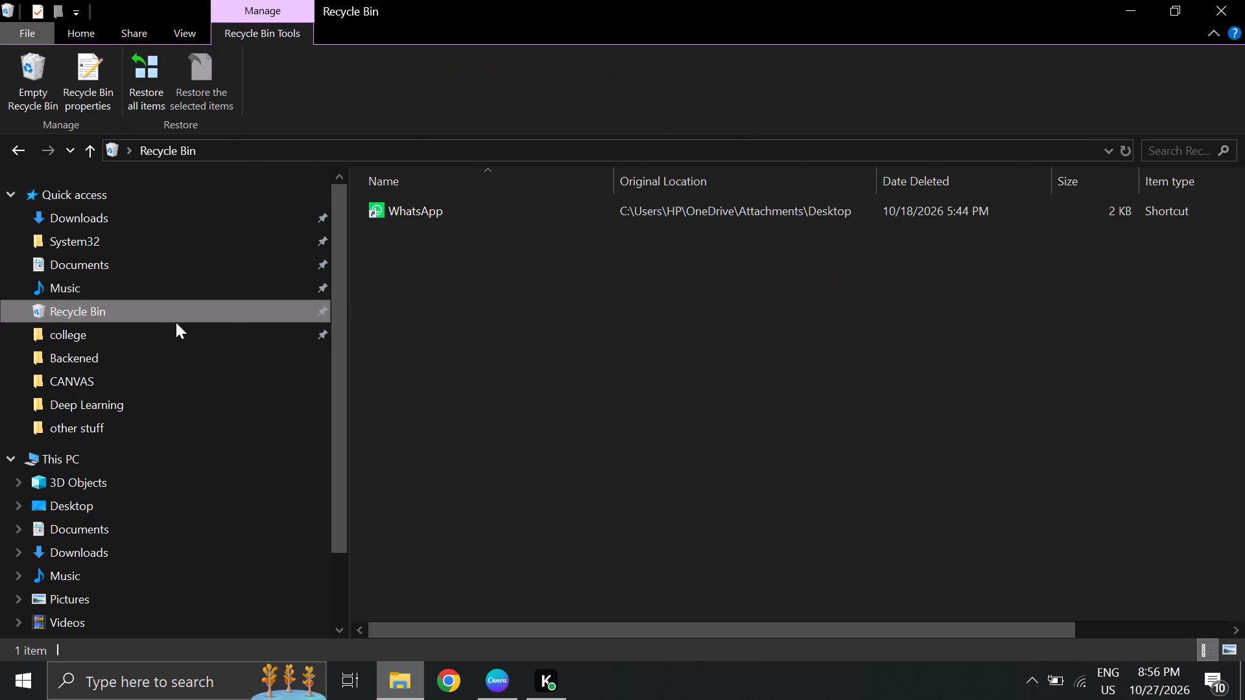
pyautogui.doubleClick(173, 331)
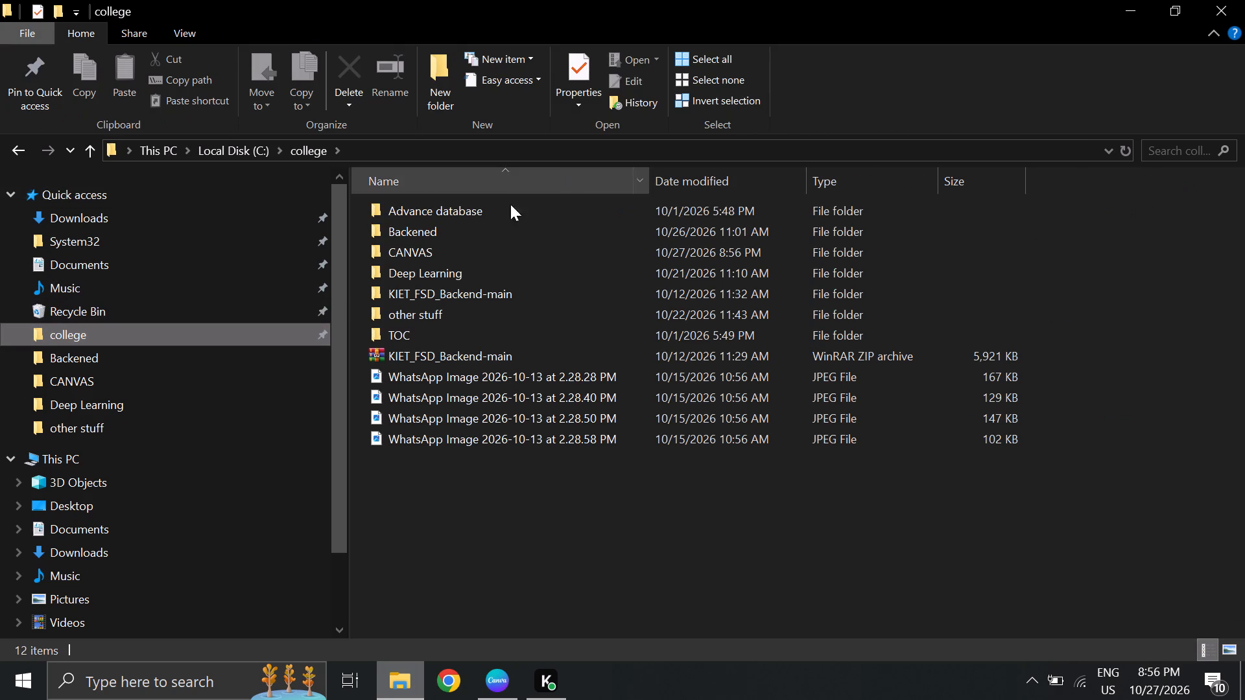
pyautogui.tripleClick(450, 248)
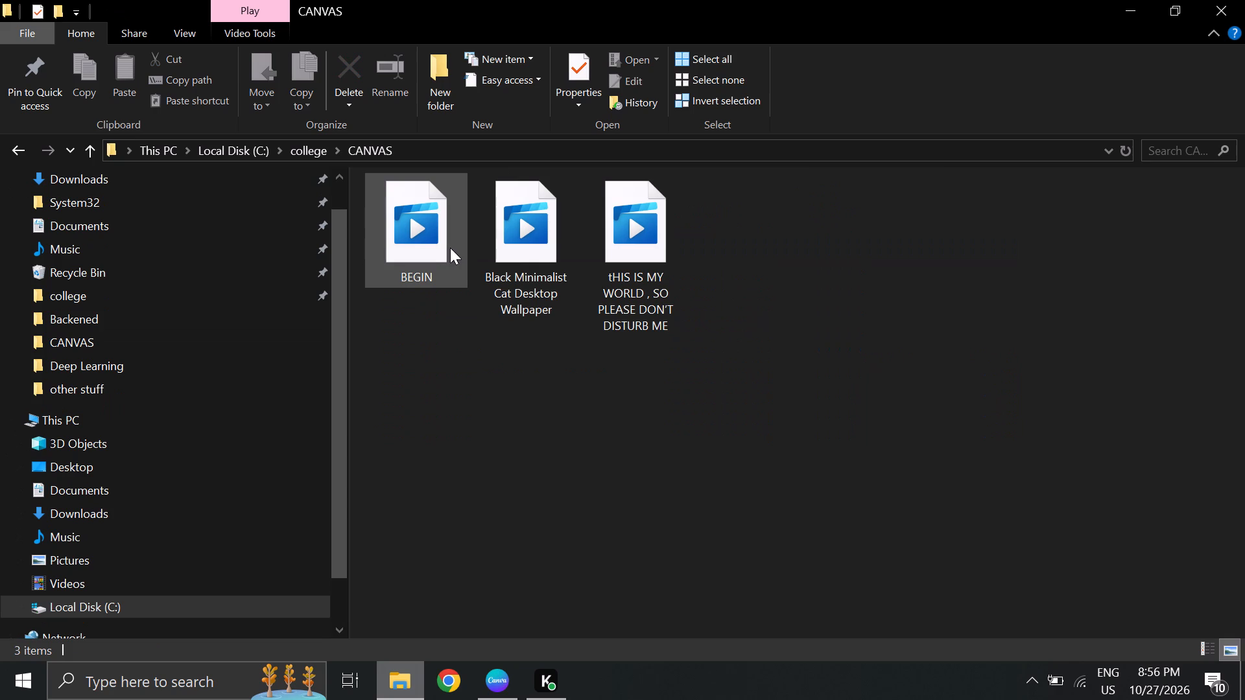
# Play the exported Black Minimalist Cat Desktop Wallpaper video in Movies & TV to check it.
pyautogui.doubleClick(433, 243)
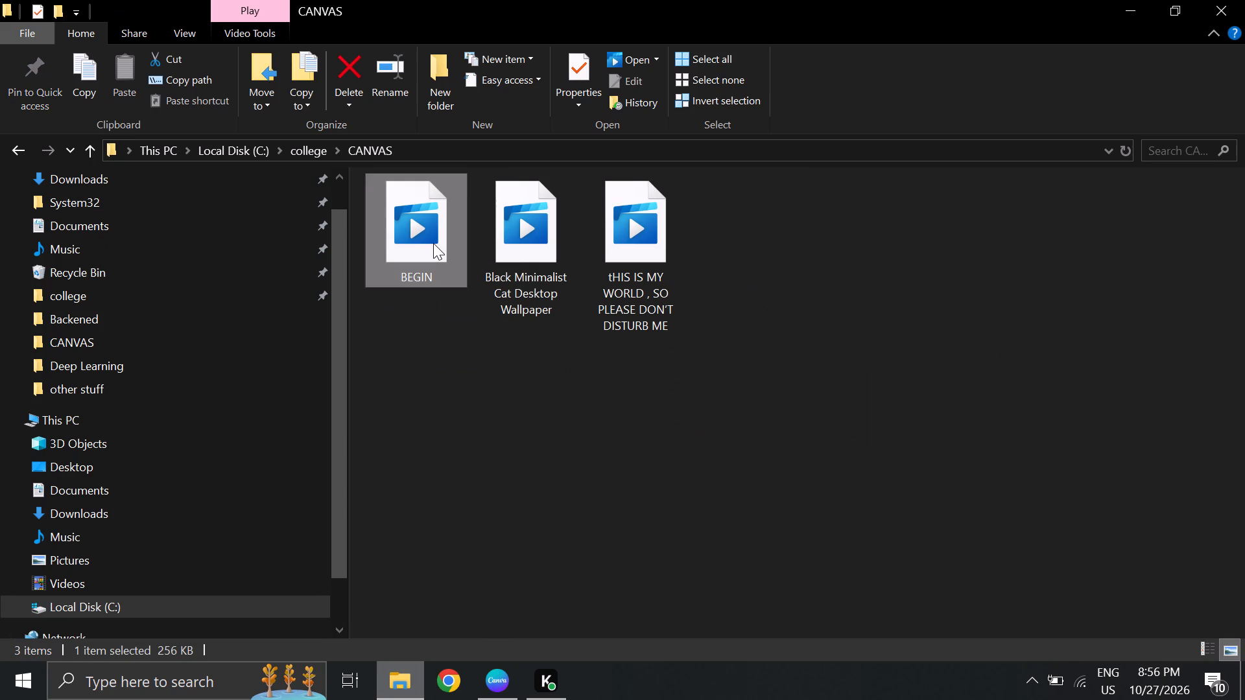
pyautogui.click(929, 501)
pyautogui.doubleClick(557, 274)
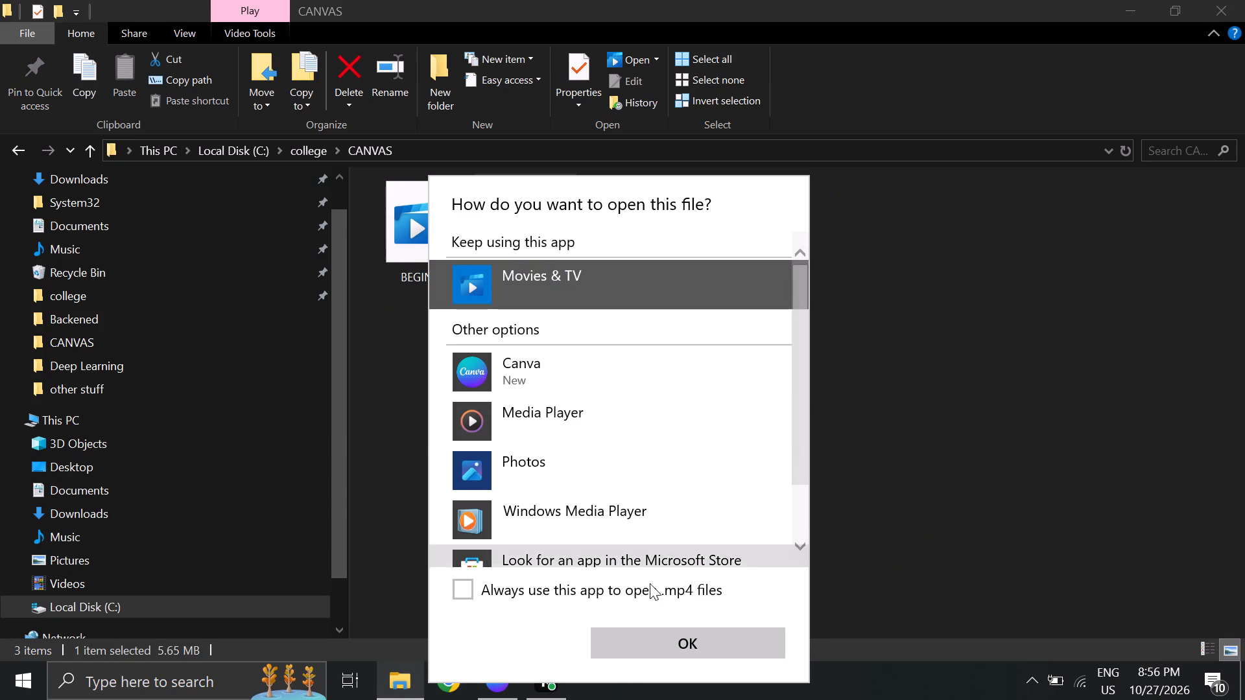
pyautogui.click(646, 648)
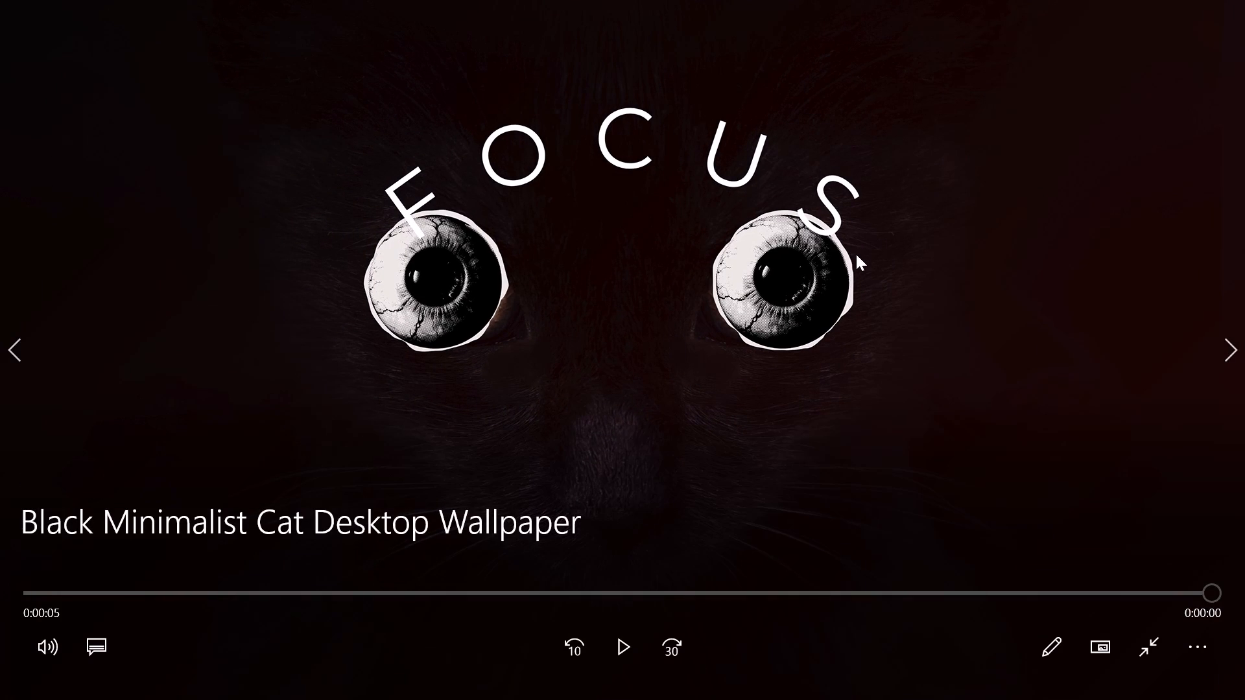
# Leave the video playback and view the file properties of the saved cat wallpaper video.
pyautogui.click(1243, 0)
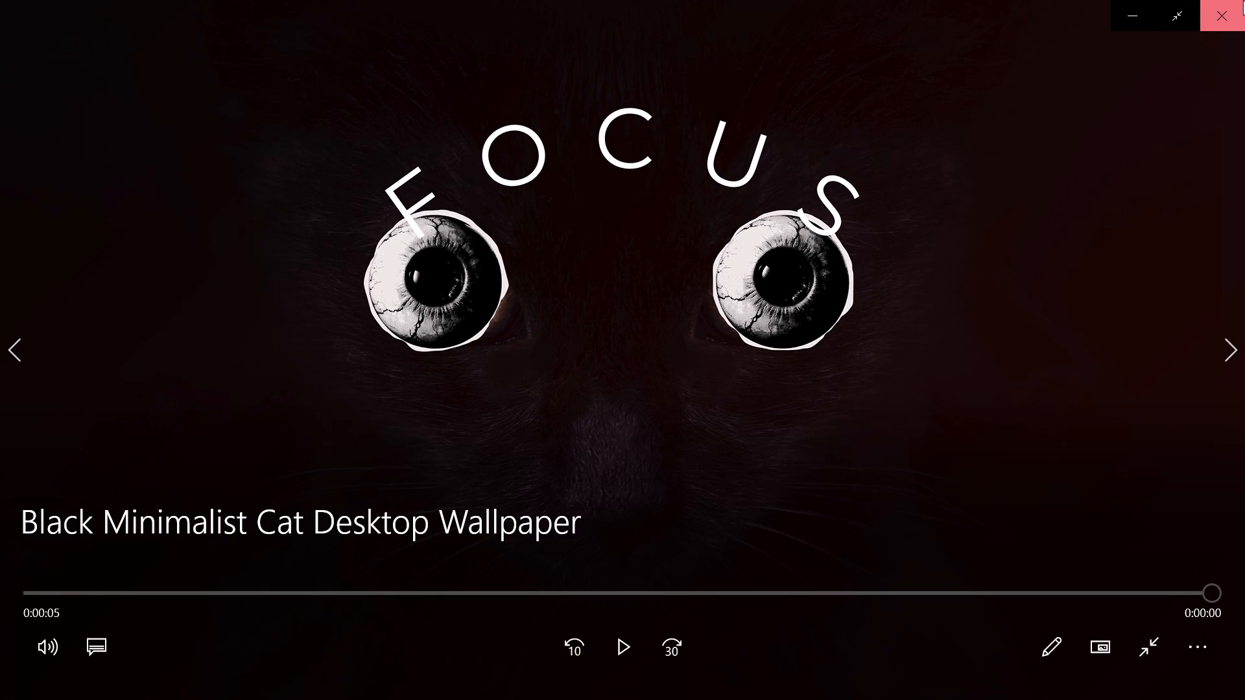
pyautogui.rightClick(512, 307)
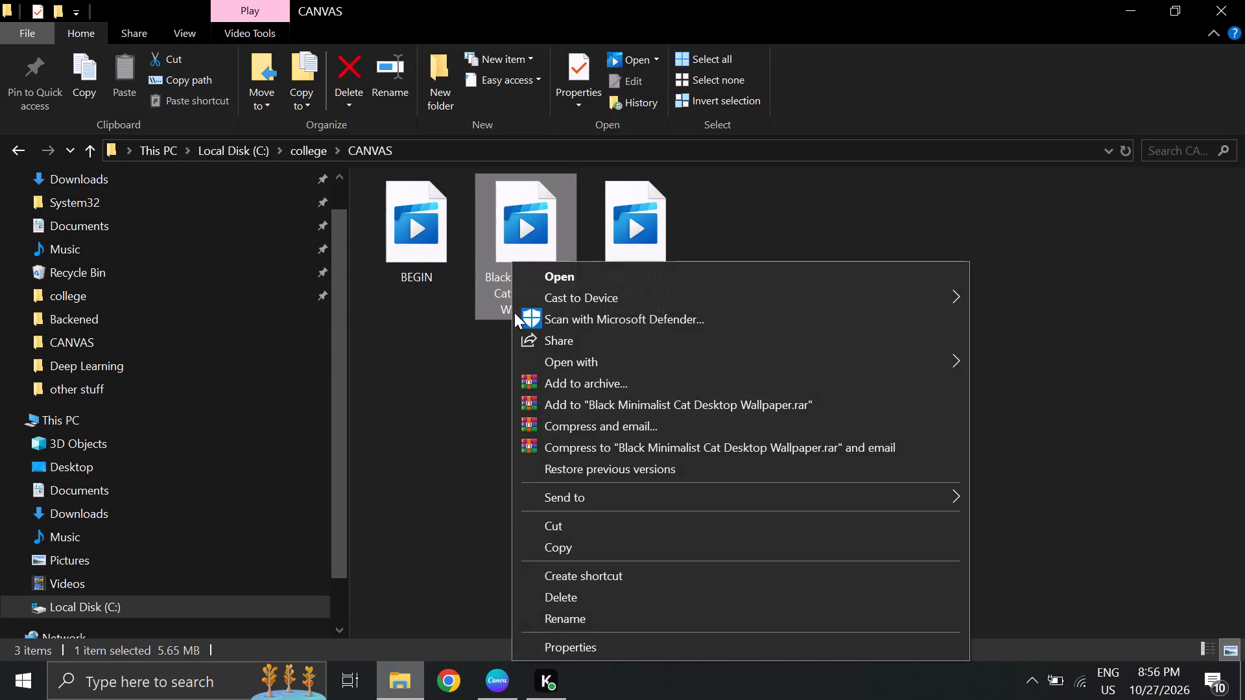
pyautogui.click(554, 649)
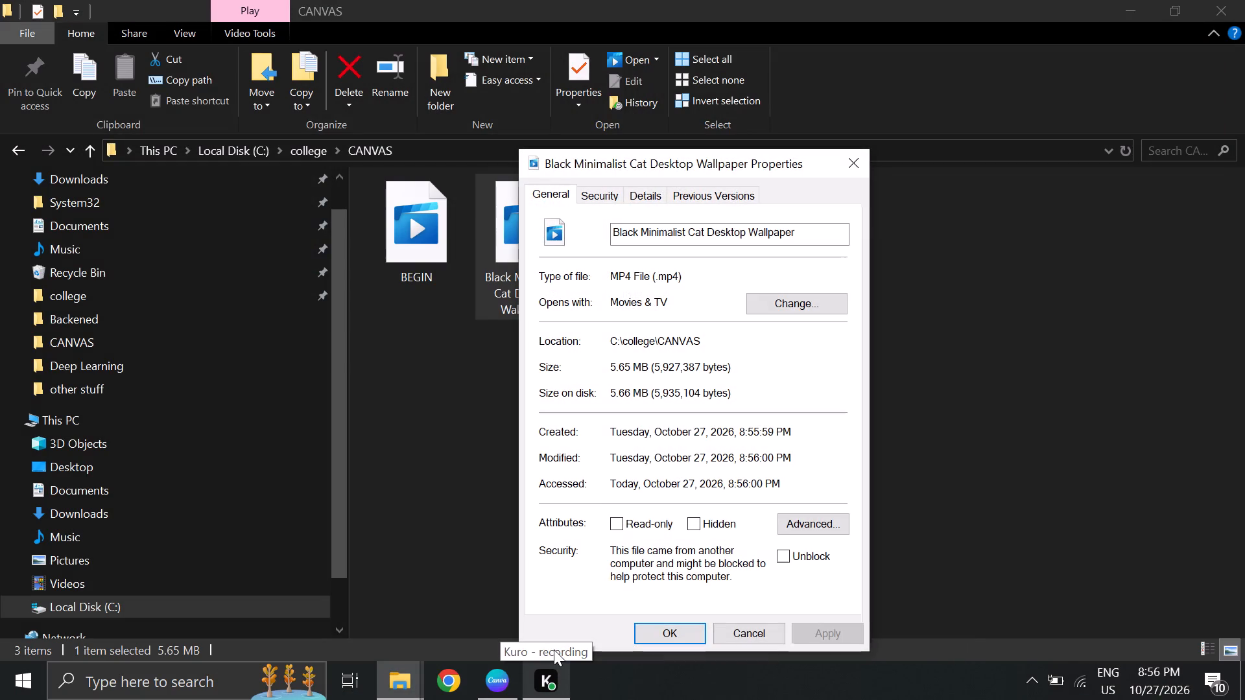
pyautogui.click(727, 640)
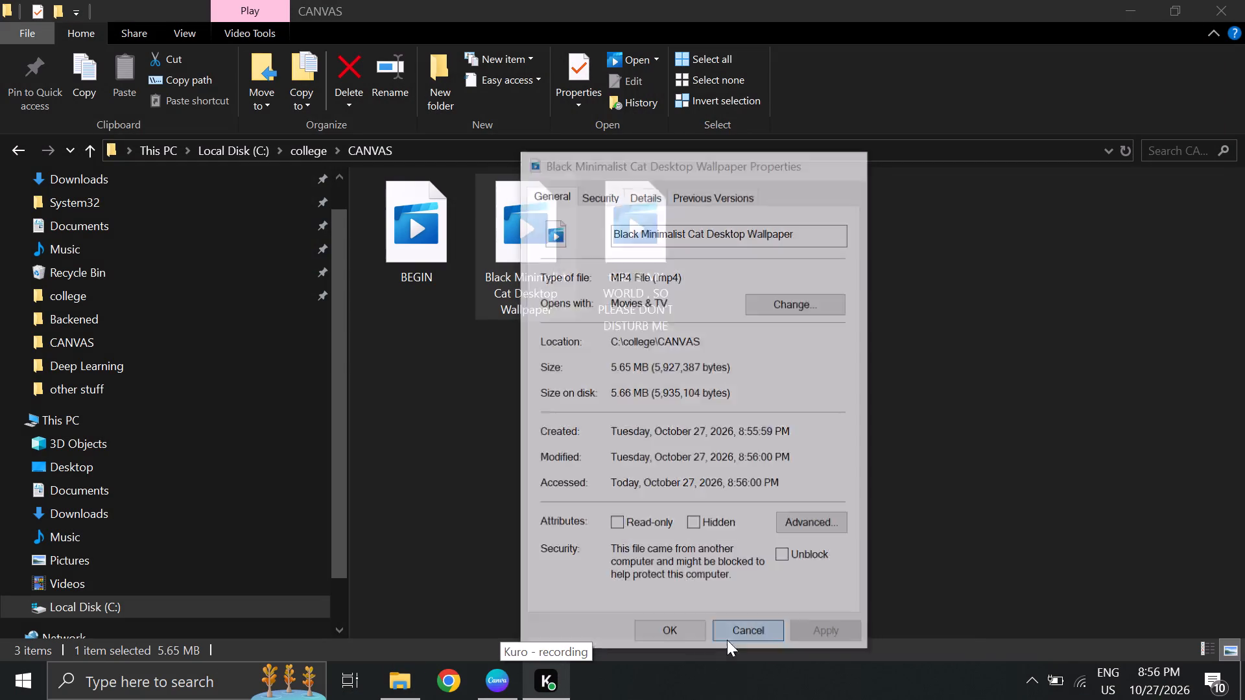
pyautogui.moveTo(783, 320); pyautogui.dragTo(383, 247)
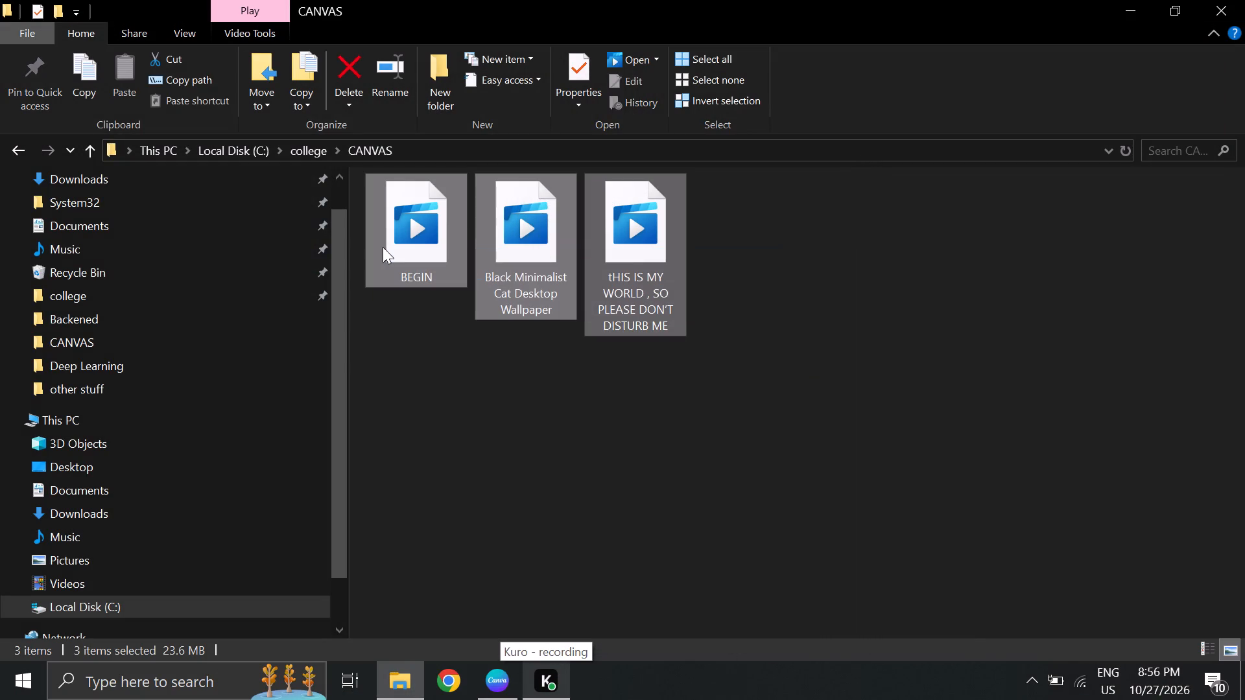
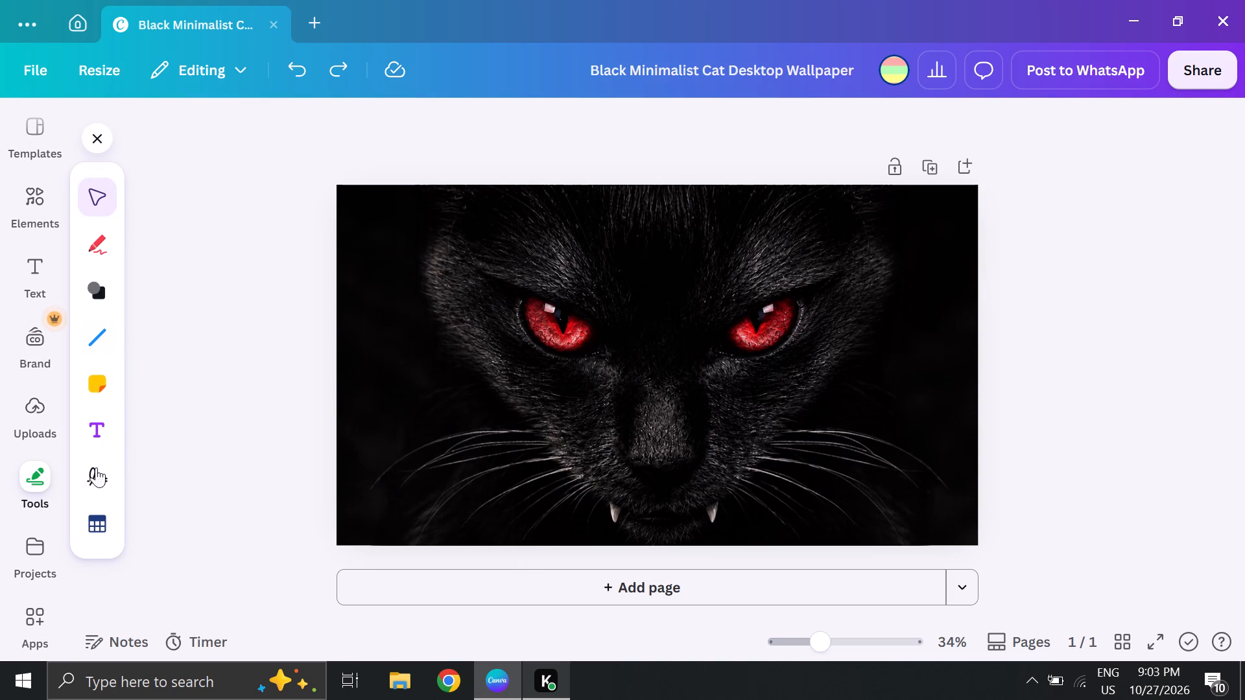
pyautogui.scroll(-1, 110, 554)
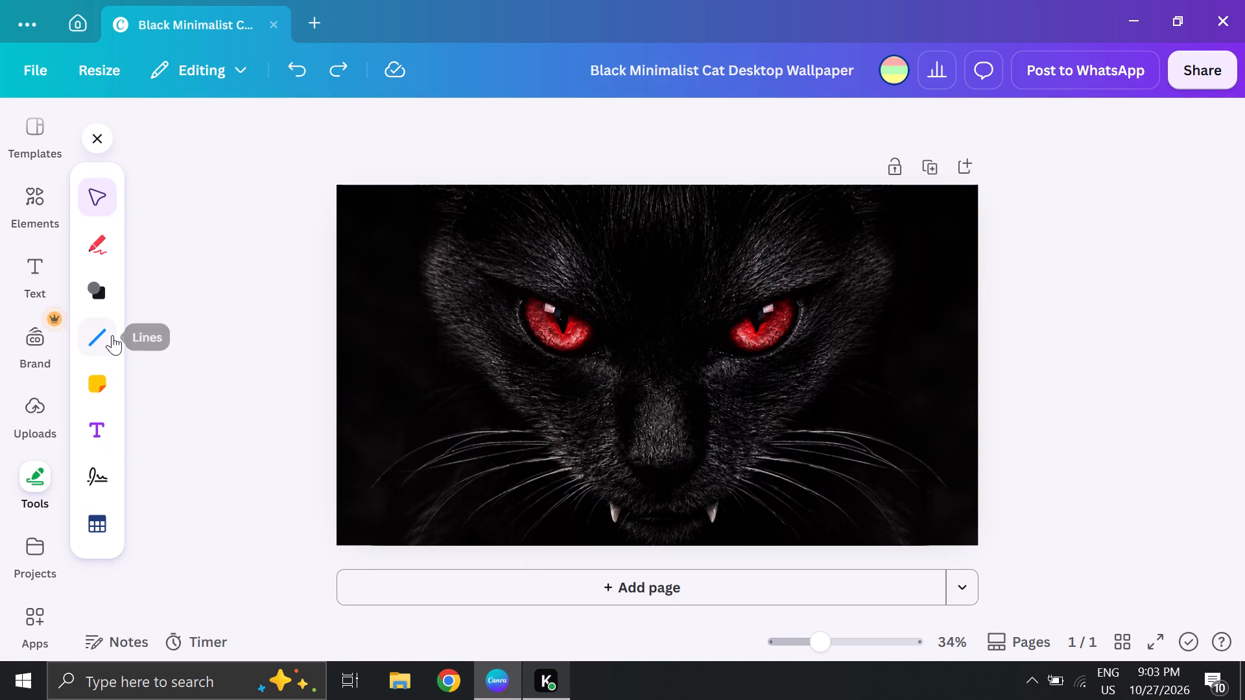
pyautogui.click(106, 195)
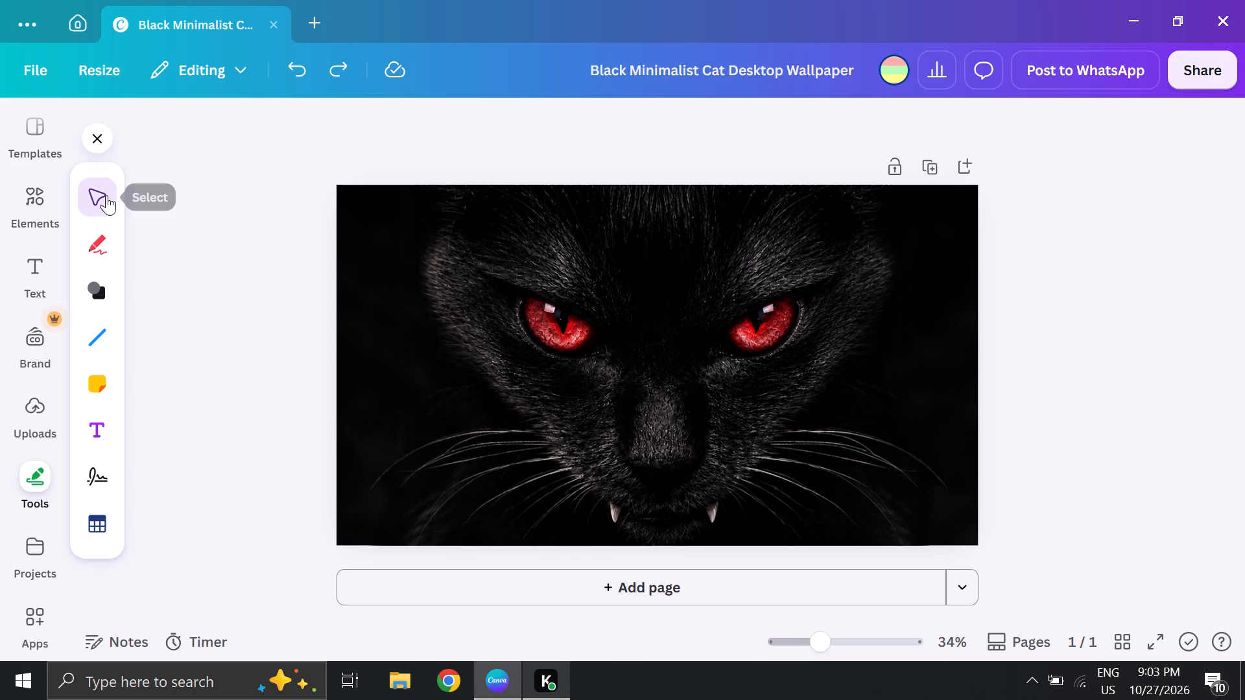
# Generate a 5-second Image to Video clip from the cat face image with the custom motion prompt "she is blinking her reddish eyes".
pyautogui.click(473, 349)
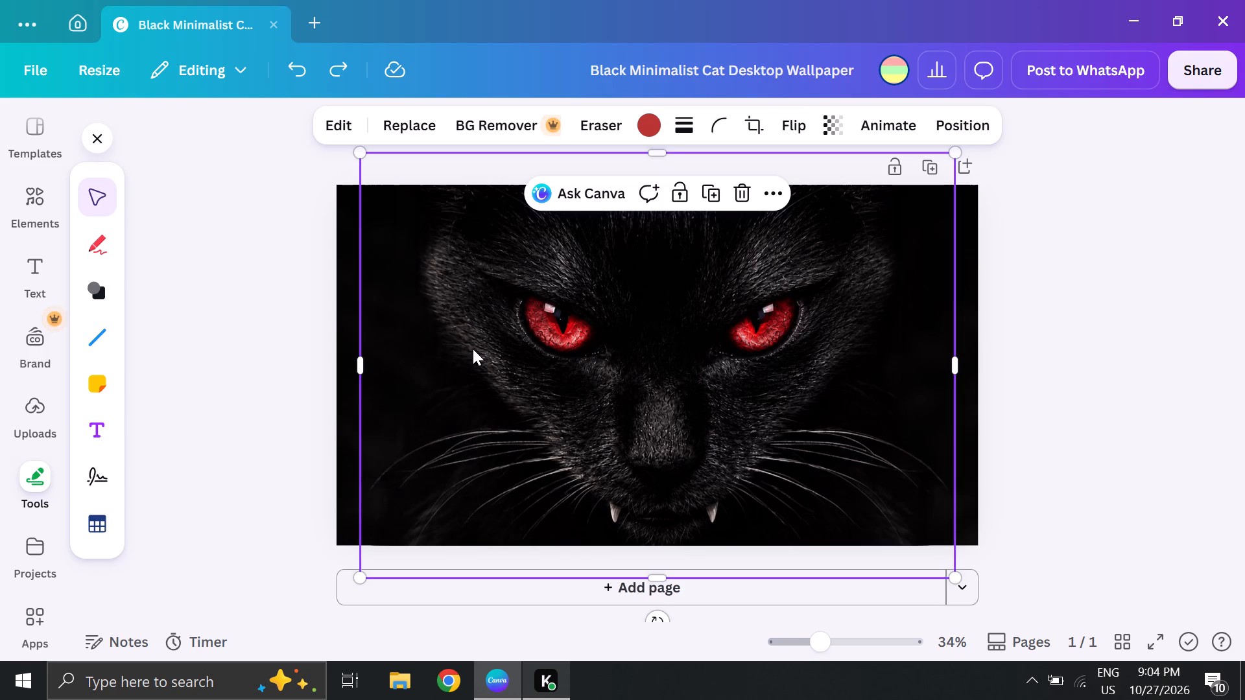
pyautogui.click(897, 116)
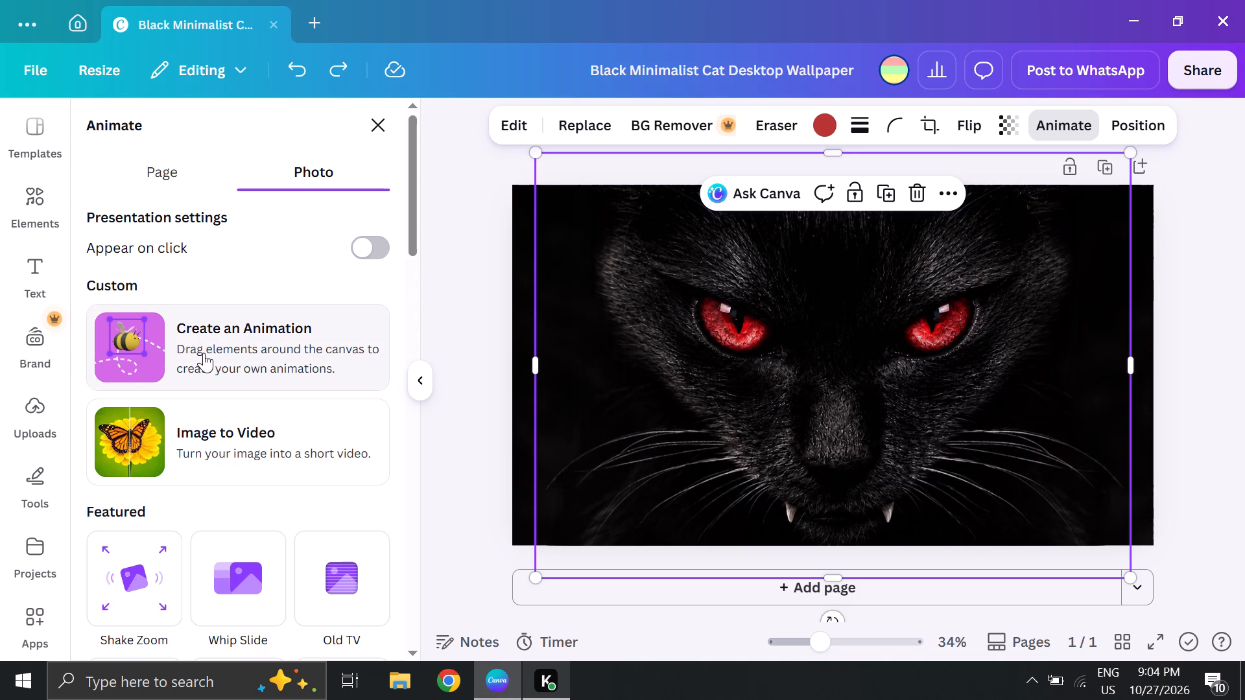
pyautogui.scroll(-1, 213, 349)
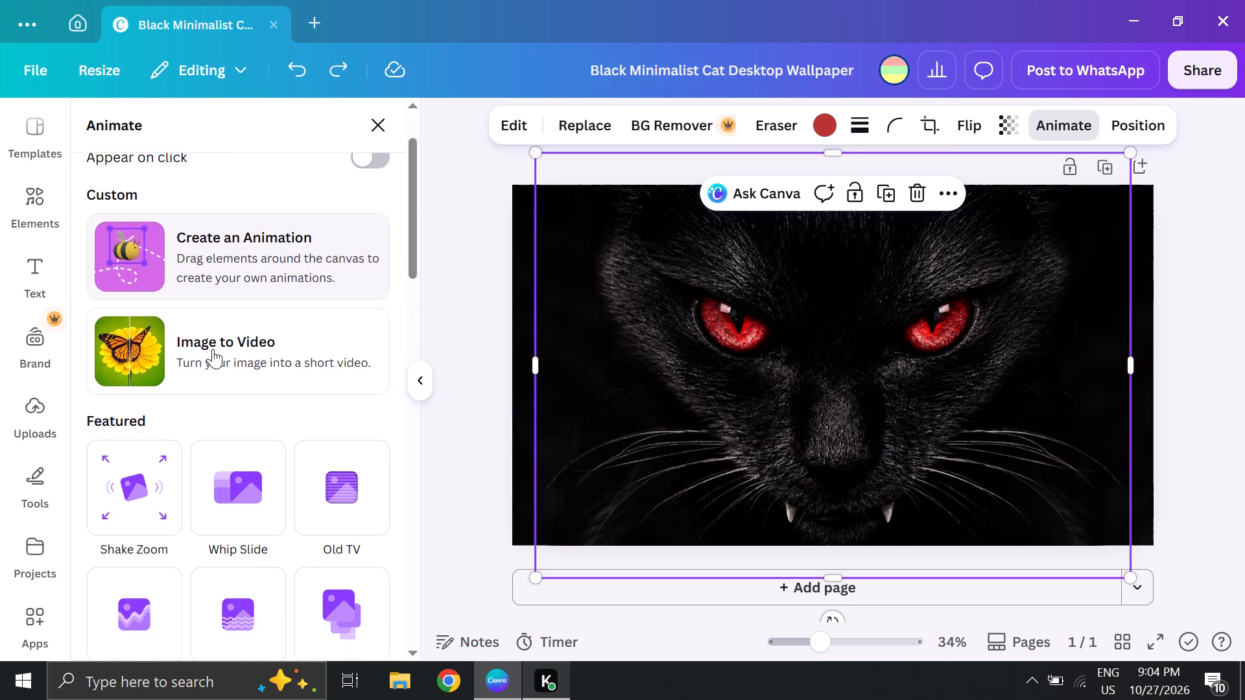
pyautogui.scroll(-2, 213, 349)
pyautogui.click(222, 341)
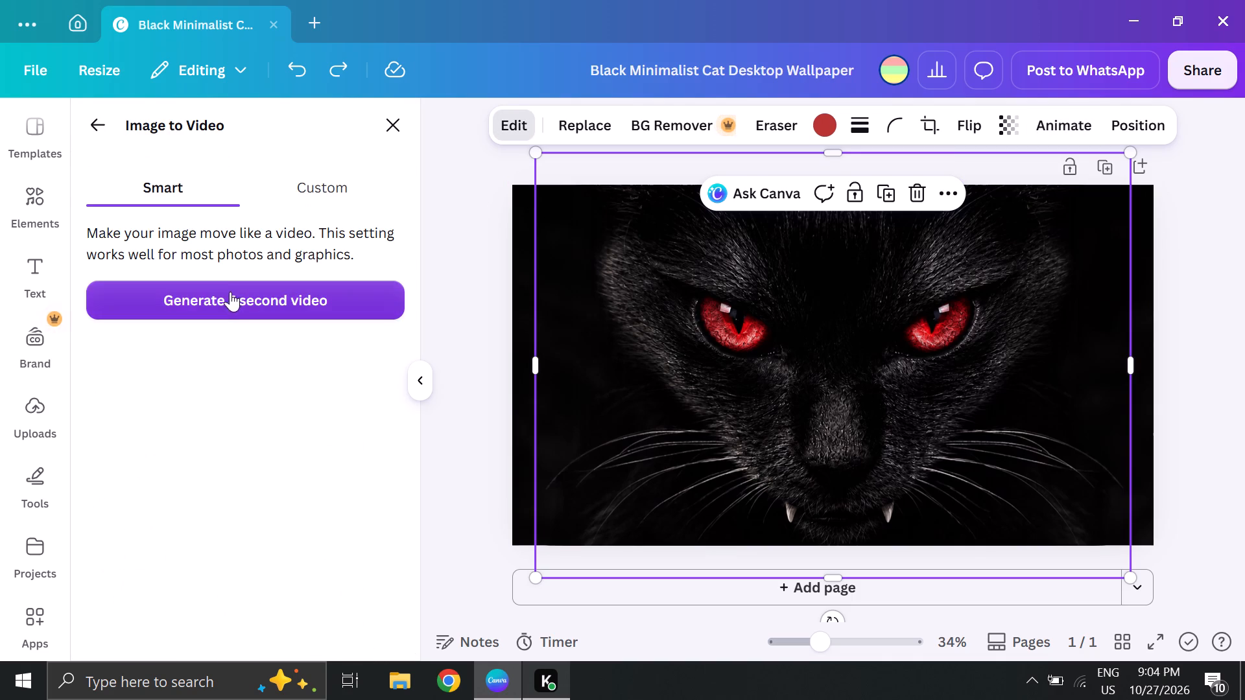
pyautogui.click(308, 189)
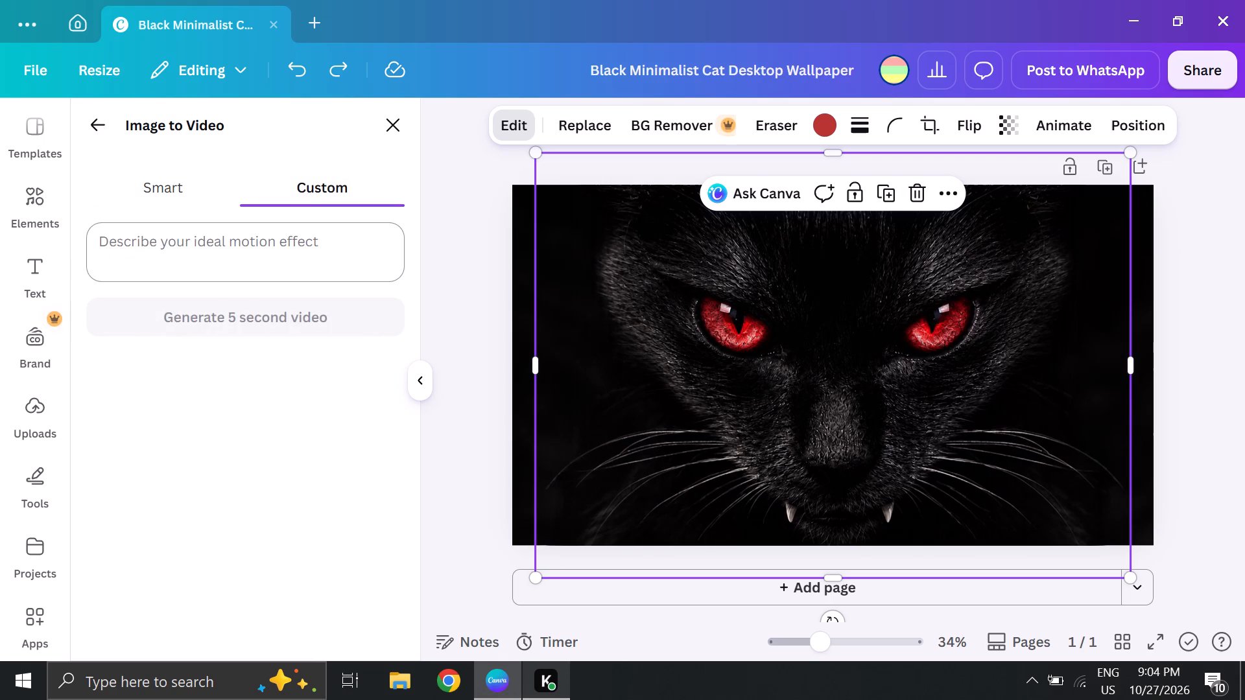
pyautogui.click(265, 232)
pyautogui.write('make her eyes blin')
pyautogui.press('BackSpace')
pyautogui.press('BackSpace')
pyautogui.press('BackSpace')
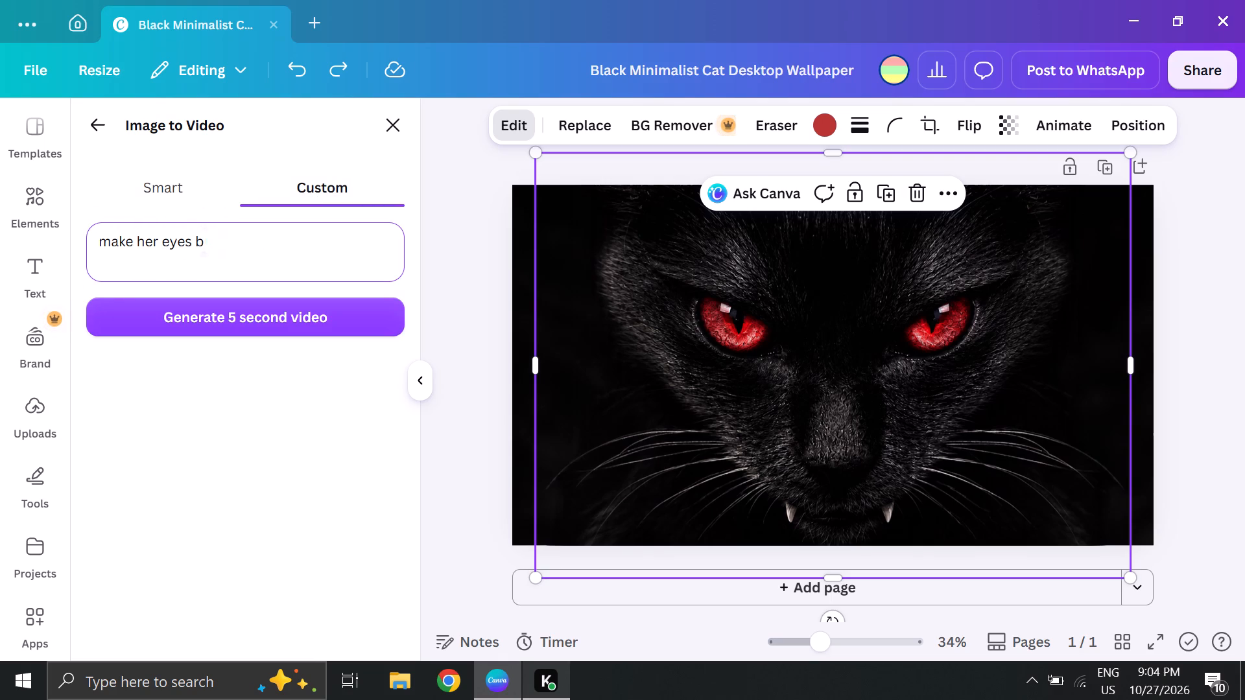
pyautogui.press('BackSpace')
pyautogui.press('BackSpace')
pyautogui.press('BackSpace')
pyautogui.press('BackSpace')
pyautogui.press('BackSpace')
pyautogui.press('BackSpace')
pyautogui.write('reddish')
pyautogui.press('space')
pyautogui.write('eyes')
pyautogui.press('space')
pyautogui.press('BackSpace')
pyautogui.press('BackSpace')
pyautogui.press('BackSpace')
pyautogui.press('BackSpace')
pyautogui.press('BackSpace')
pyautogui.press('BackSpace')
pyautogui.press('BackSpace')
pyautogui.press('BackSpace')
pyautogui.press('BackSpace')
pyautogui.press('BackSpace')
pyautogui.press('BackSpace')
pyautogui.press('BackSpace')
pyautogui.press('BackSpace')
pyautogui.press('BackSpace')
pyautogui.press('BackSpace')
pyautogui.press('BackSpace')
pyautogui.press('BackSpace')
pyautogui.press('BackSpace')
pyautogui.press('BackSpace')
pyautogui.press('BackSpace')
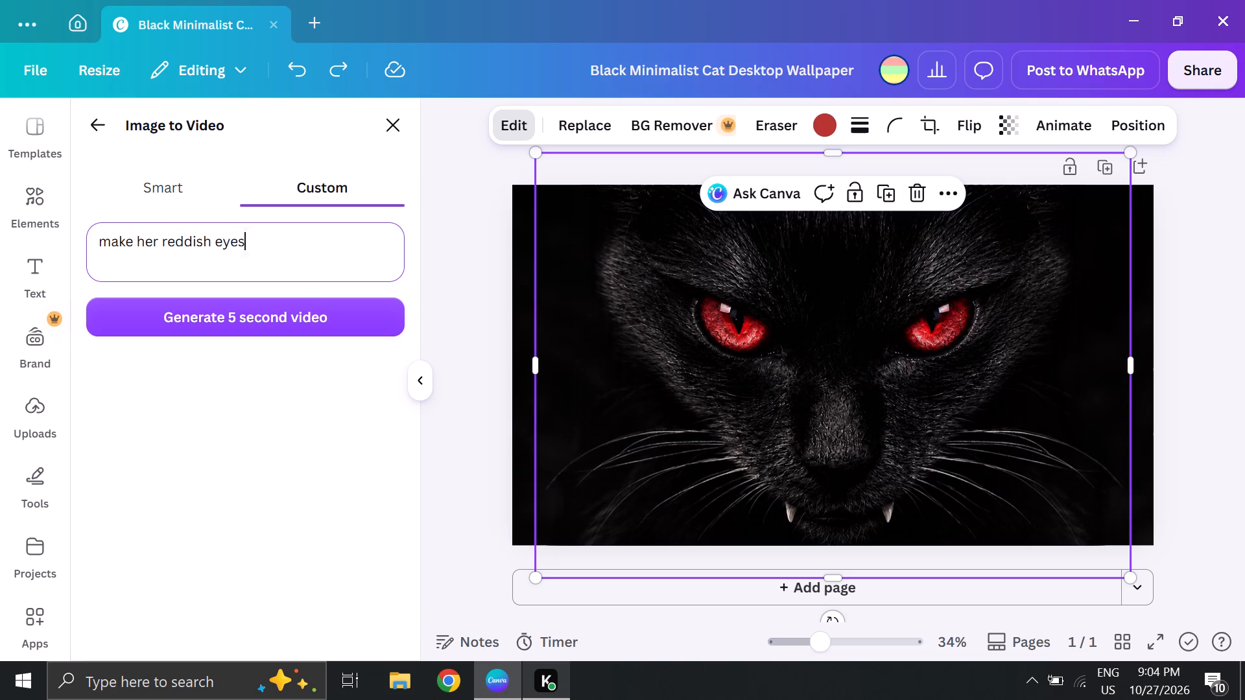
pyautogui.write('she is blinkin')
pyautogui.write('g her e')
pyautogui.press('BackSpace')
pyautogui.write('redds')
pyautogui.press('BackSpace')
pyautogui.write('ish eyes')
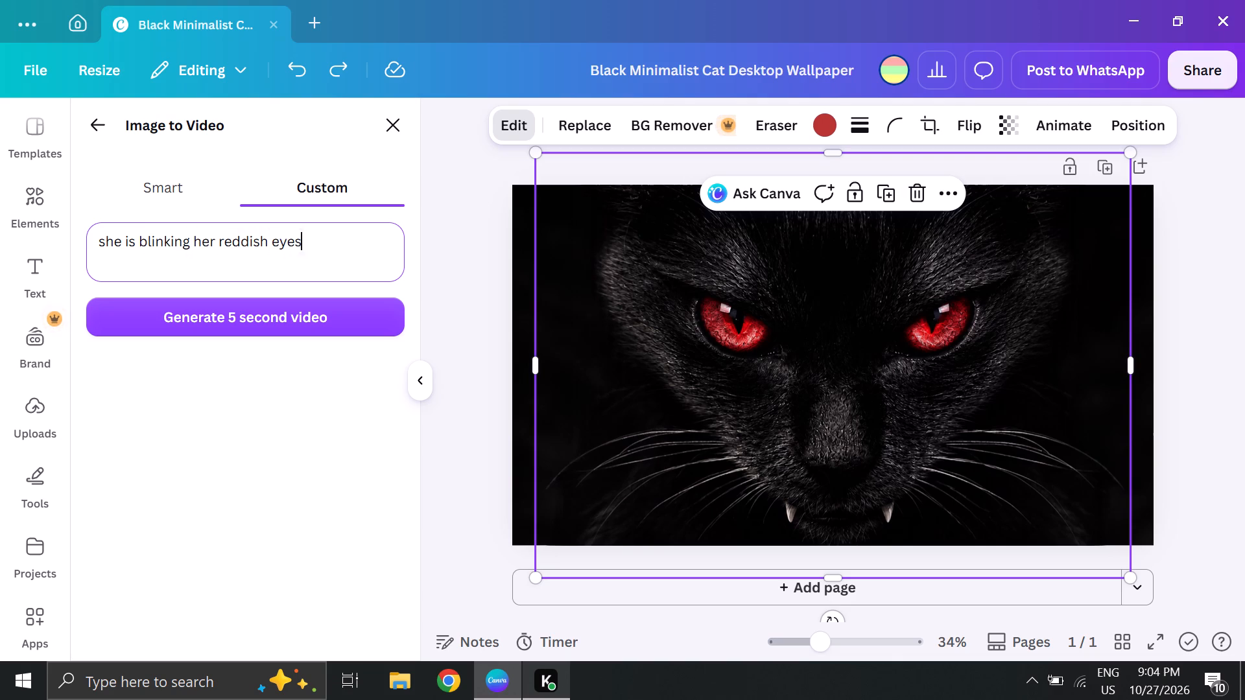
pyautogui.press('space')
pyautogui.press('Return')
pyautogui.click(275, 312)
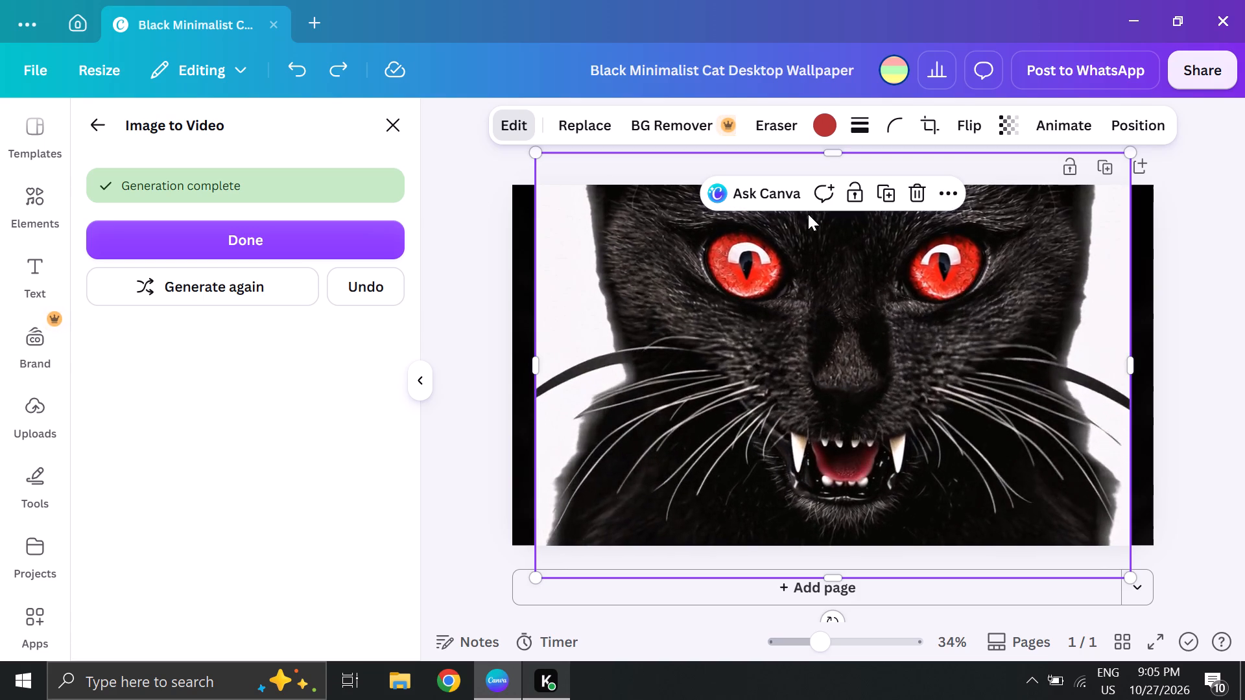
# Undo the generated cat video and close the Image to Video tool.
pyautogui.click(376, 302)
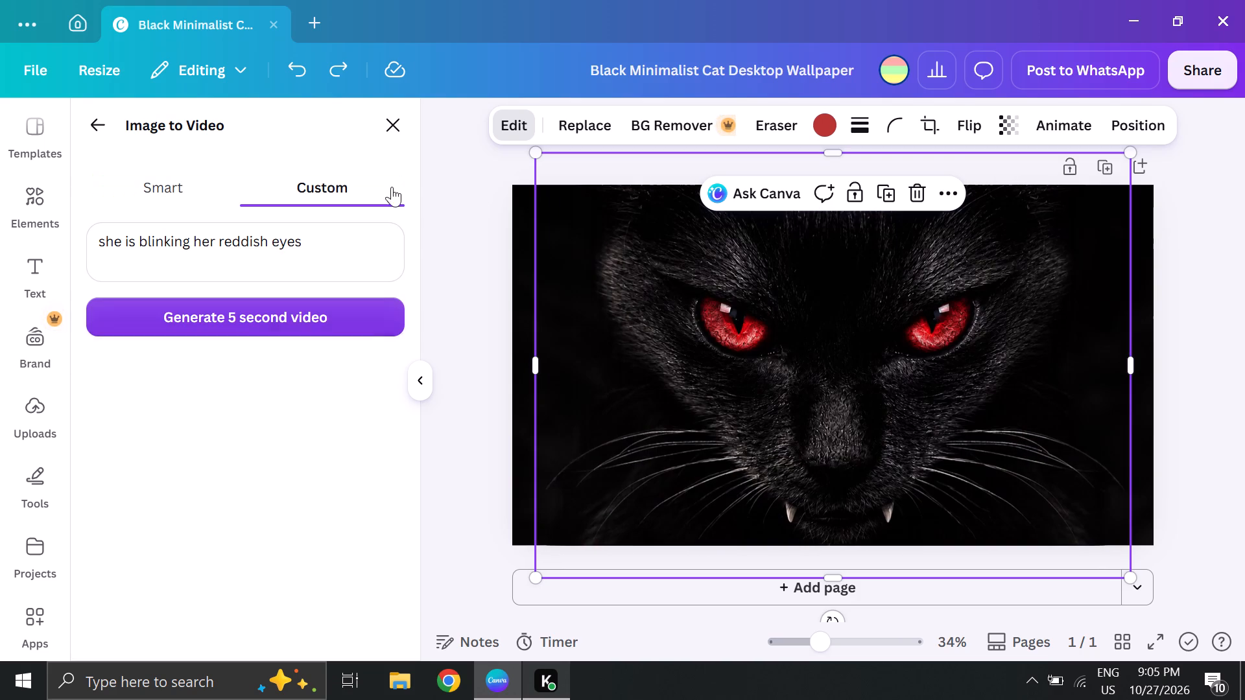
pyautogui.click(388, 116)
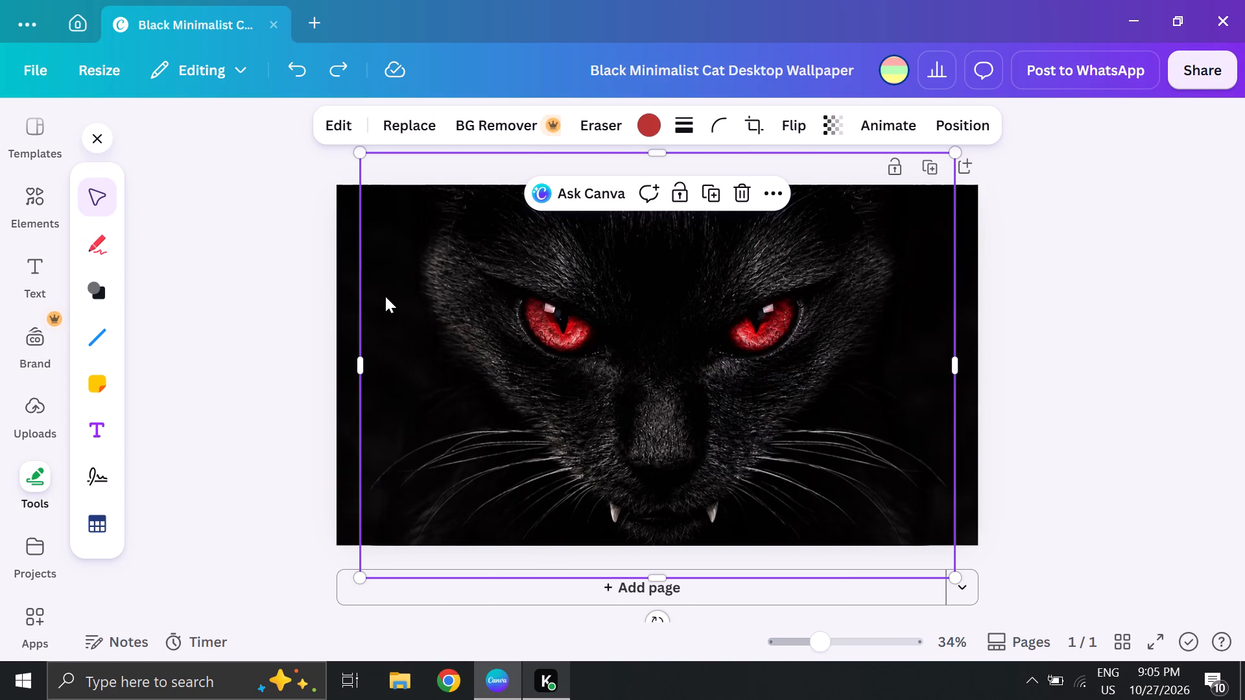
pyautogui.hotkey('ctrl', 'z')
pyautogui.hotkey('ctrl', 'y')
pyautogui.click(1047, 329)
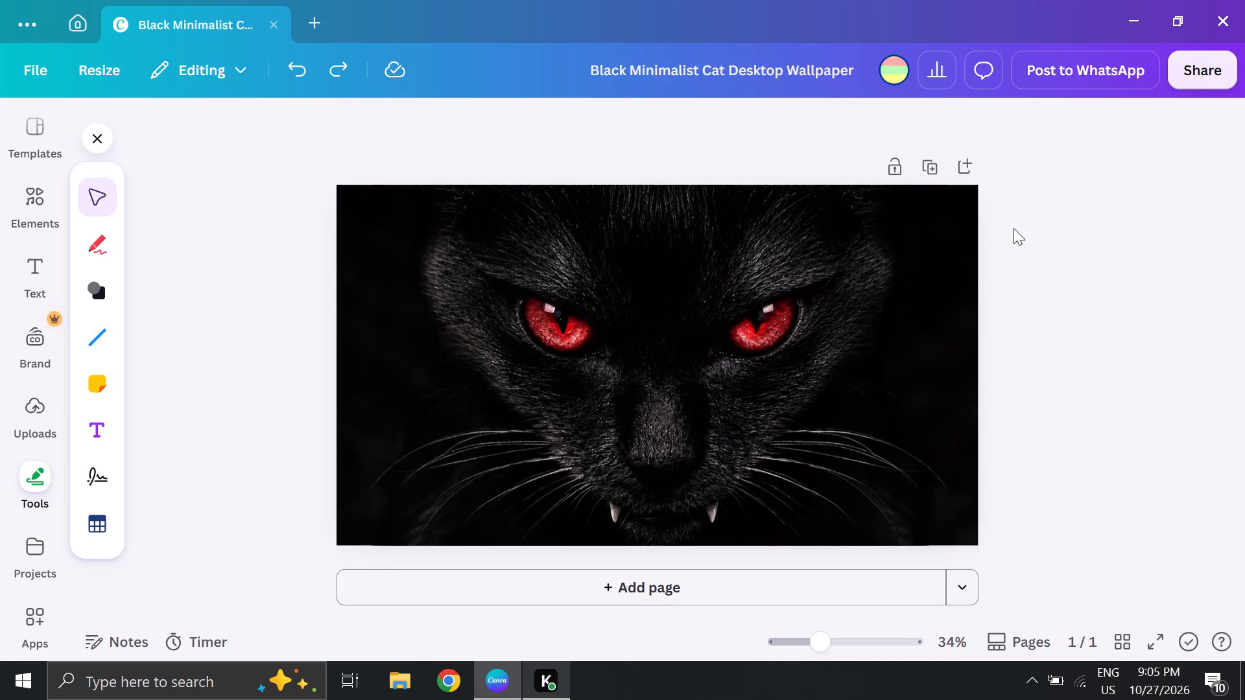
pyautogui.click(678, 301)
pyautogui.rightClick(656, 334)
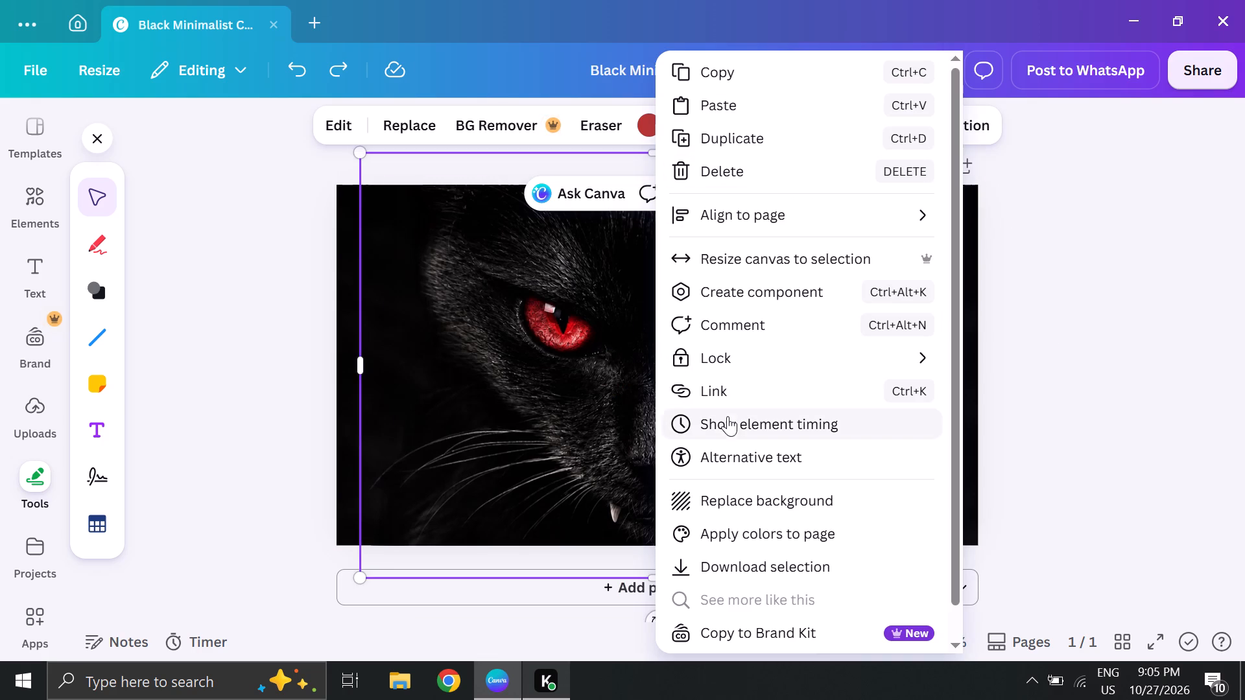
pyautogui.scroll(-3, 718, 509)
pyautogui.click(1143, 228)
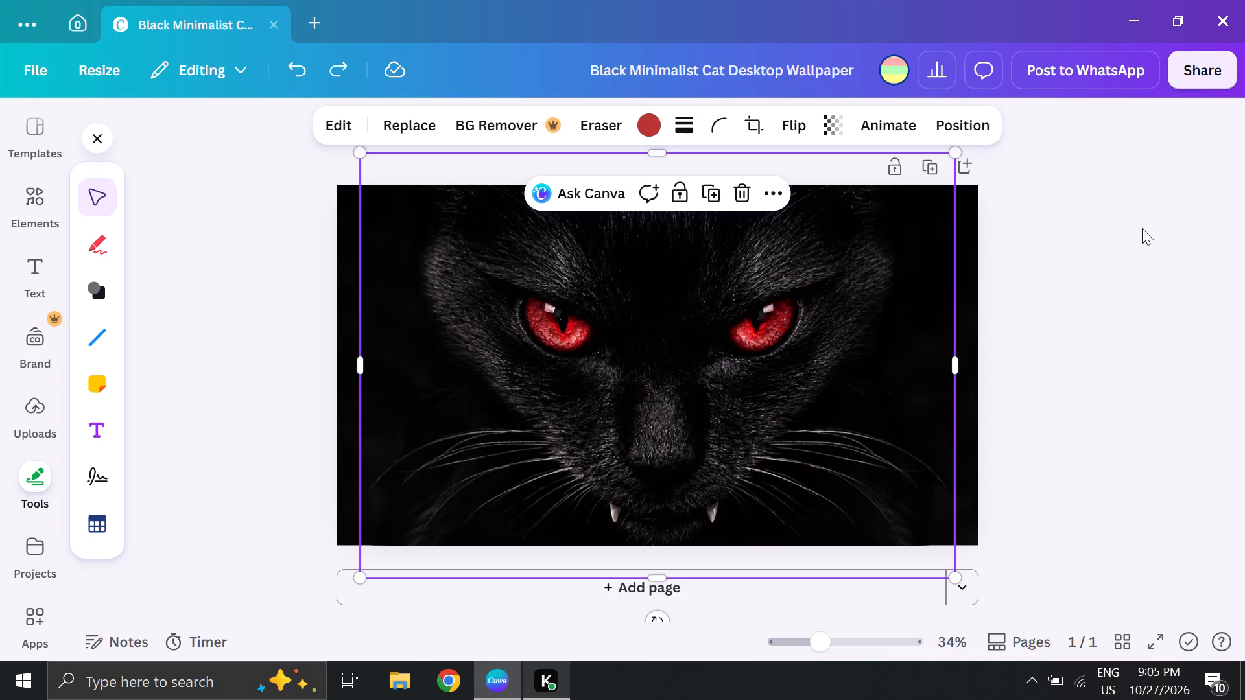
# Set up a PNG download of the cat wallpaper at size 3.125 (6,000 × 3,375 px).
pyautogui.click(1202, 81)
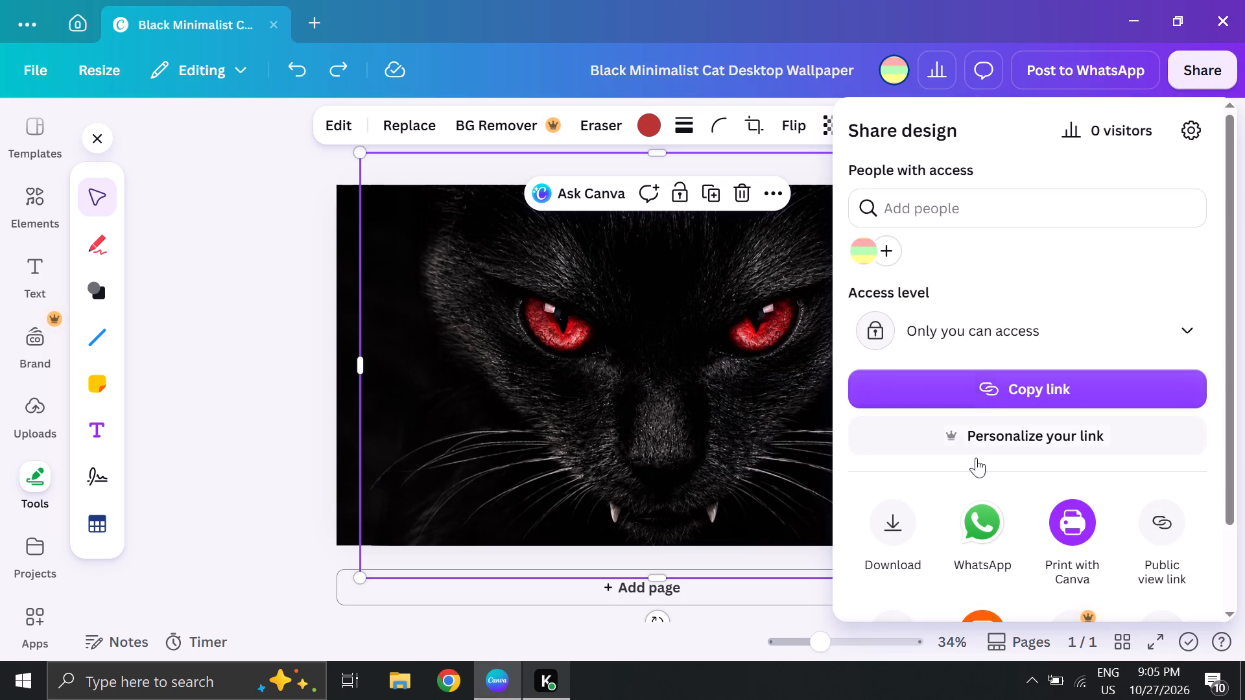
pyautogui.click(907, 513)
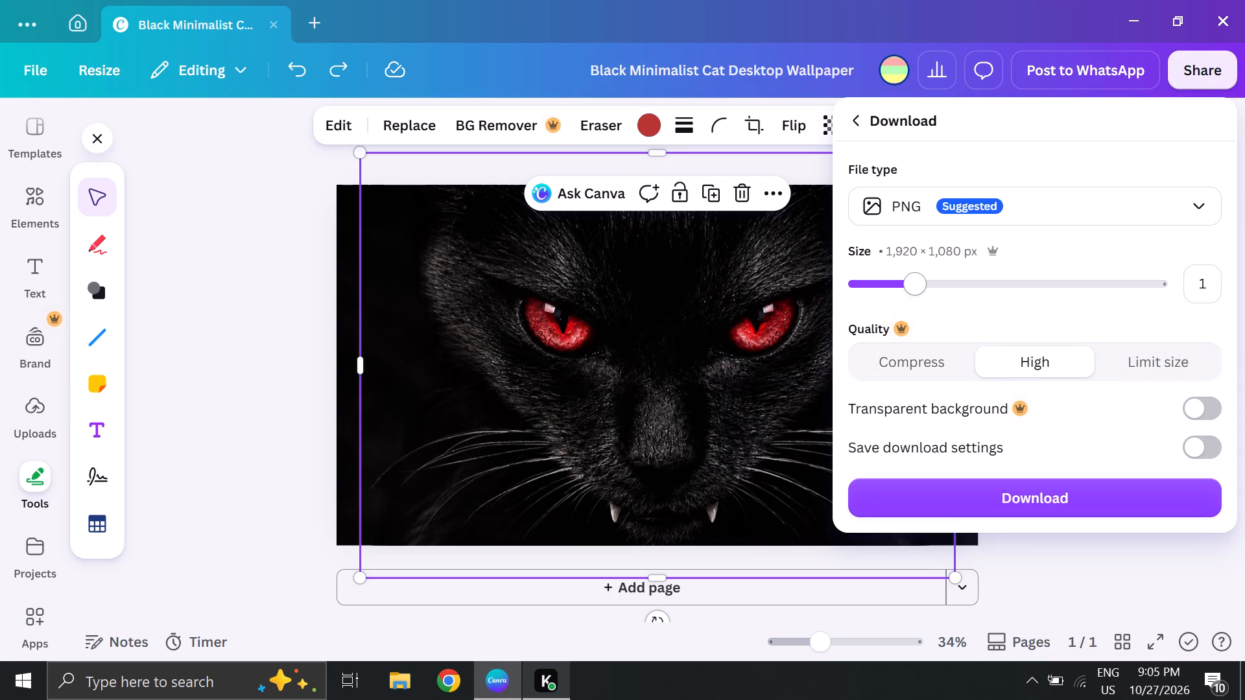
pyautogui.moveTo(920, 296); pyautogui.dragTo(1132, 279)
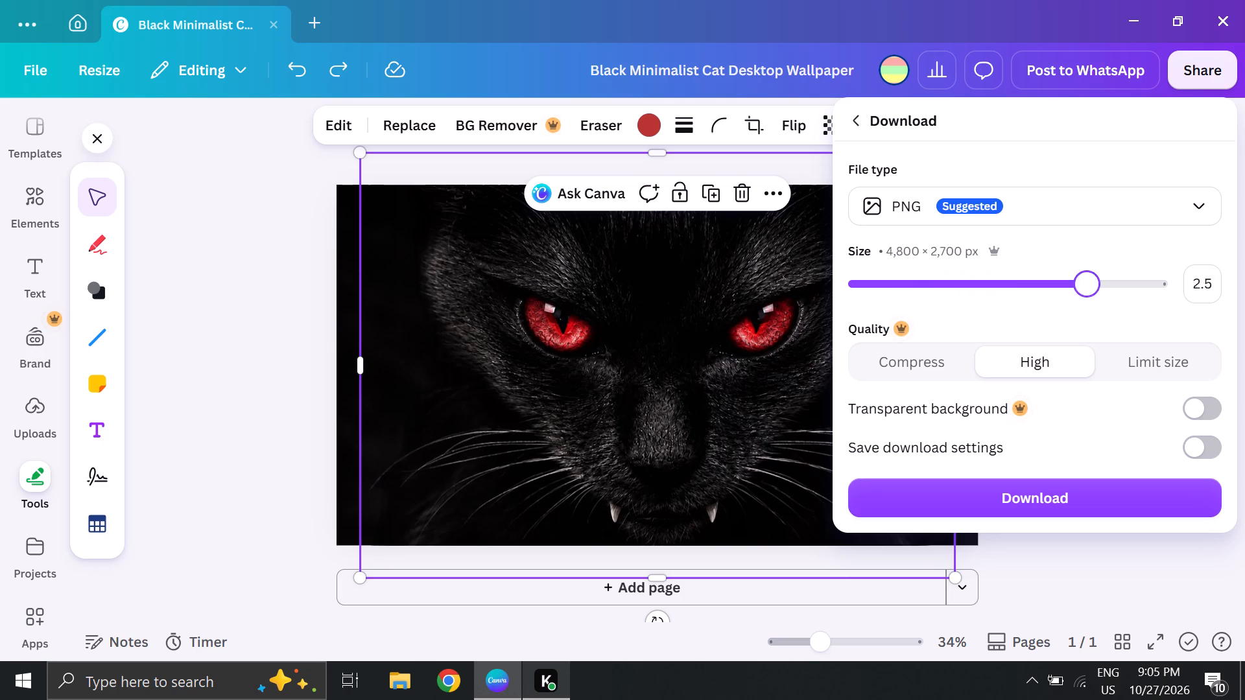
pyautogui.moveTo(1132, 279); pyautogui.dragTo(1189, 282)
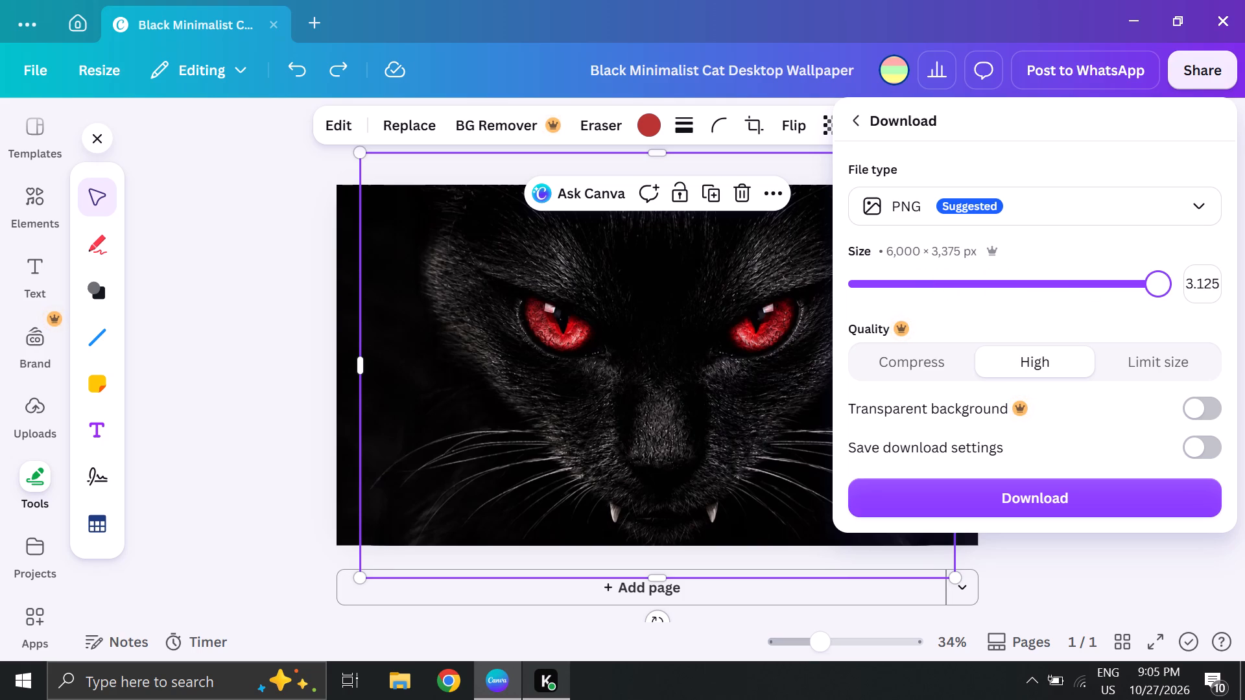
pyautogui.moveTo(1189, 282); pyautogui.dragTo(836, 319)
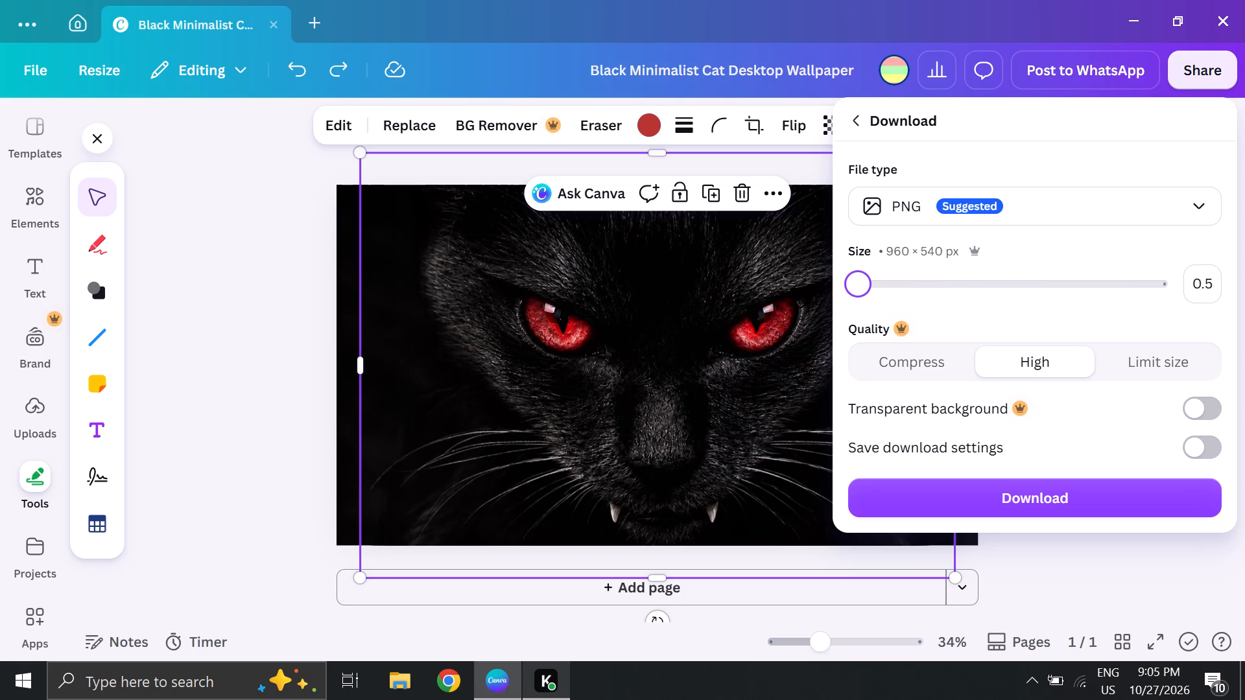
pyautogui.moveTo(836, 319); pyautogui.dragTo(1242, 321)
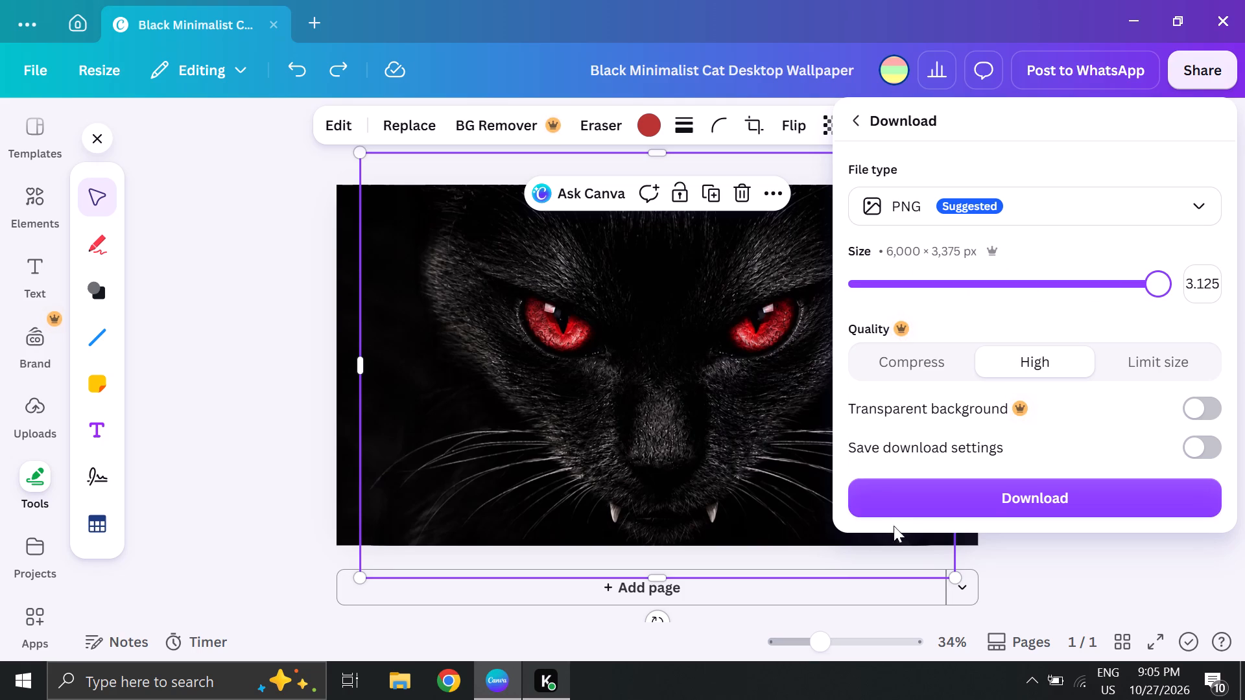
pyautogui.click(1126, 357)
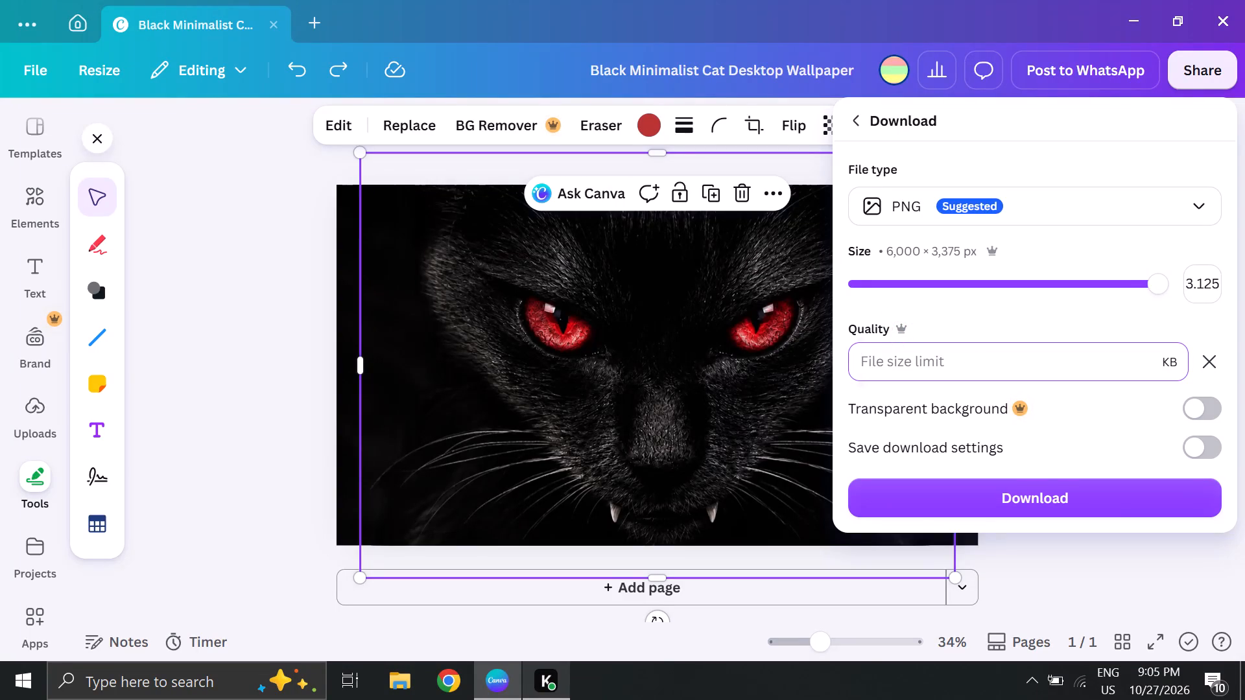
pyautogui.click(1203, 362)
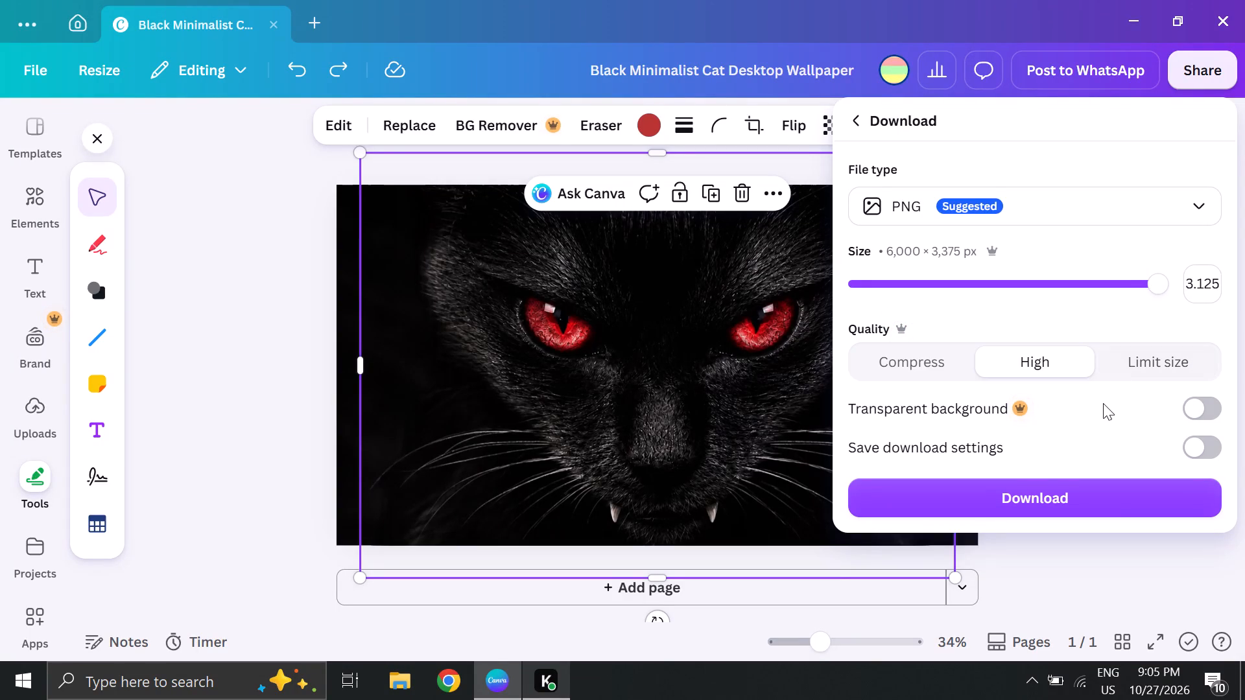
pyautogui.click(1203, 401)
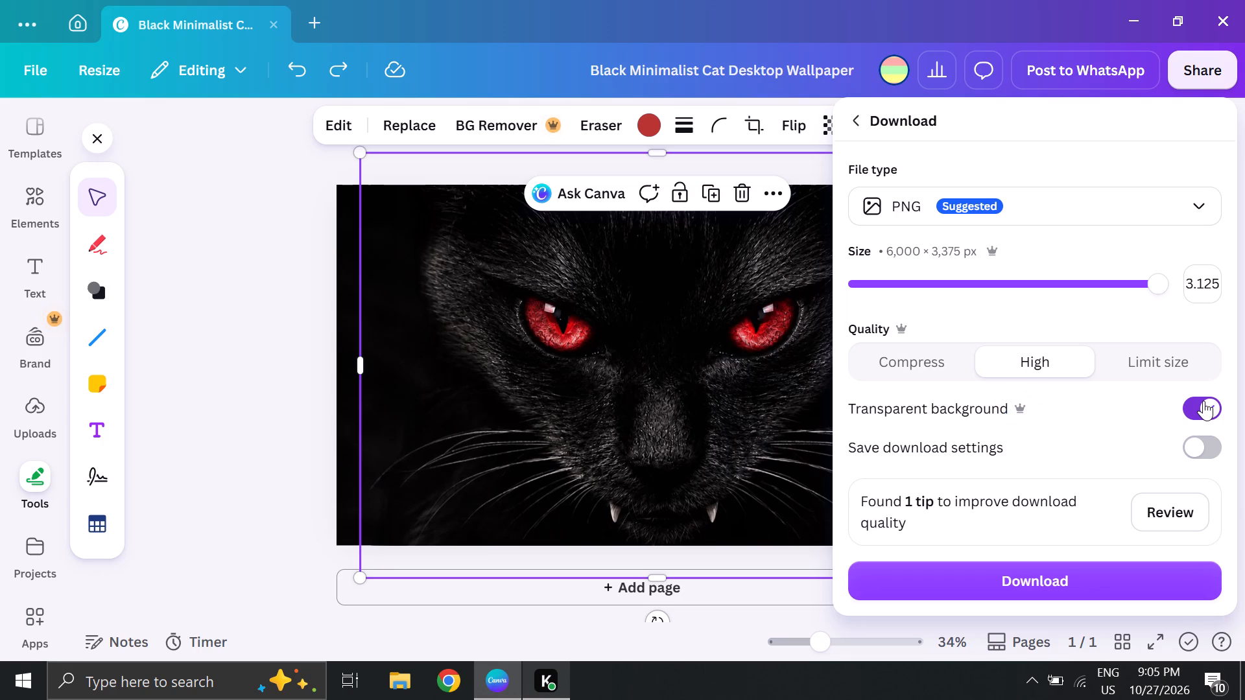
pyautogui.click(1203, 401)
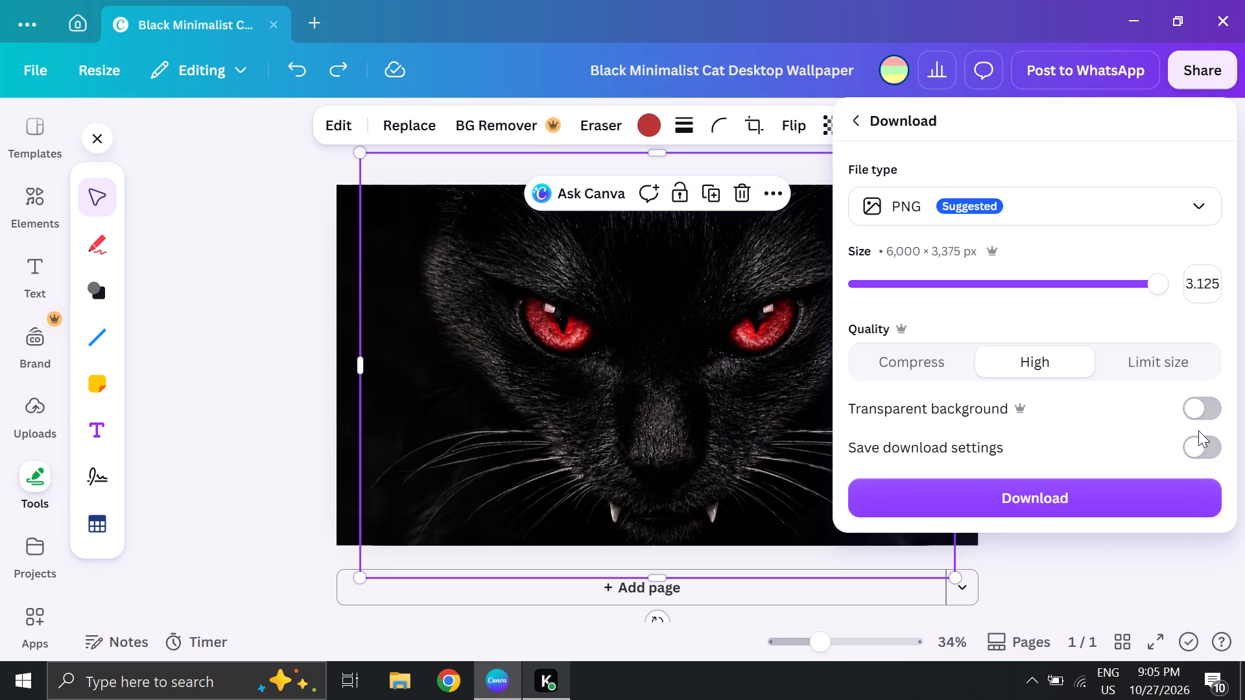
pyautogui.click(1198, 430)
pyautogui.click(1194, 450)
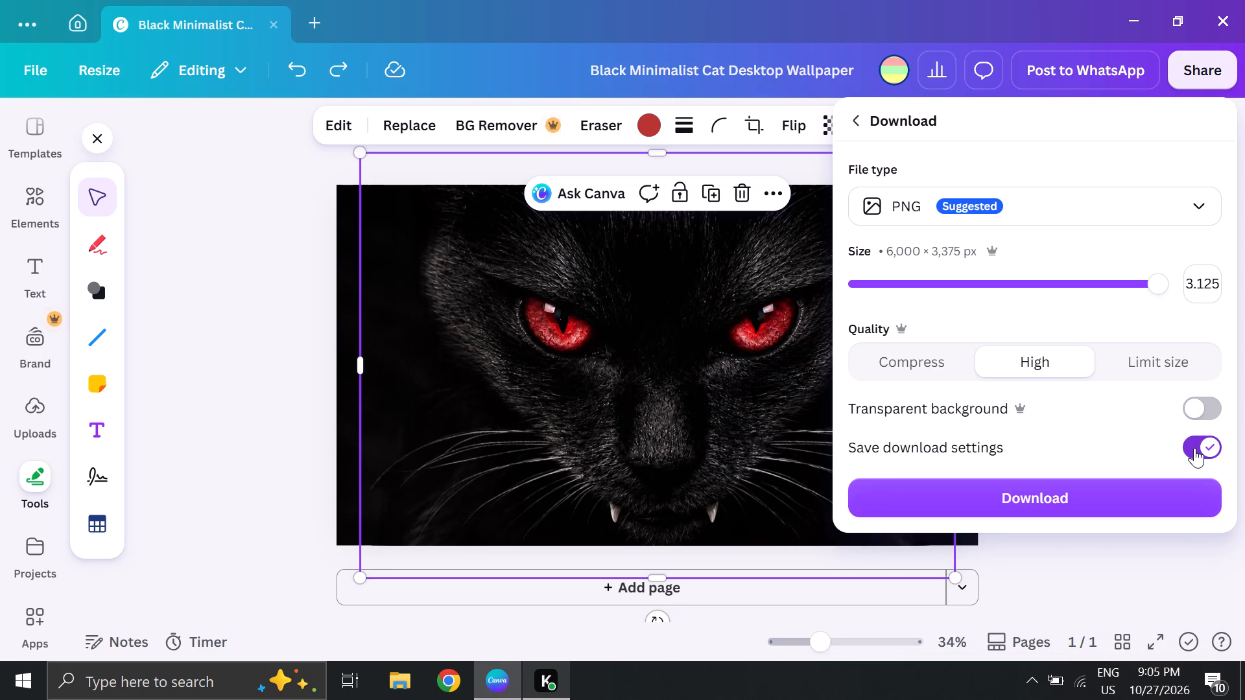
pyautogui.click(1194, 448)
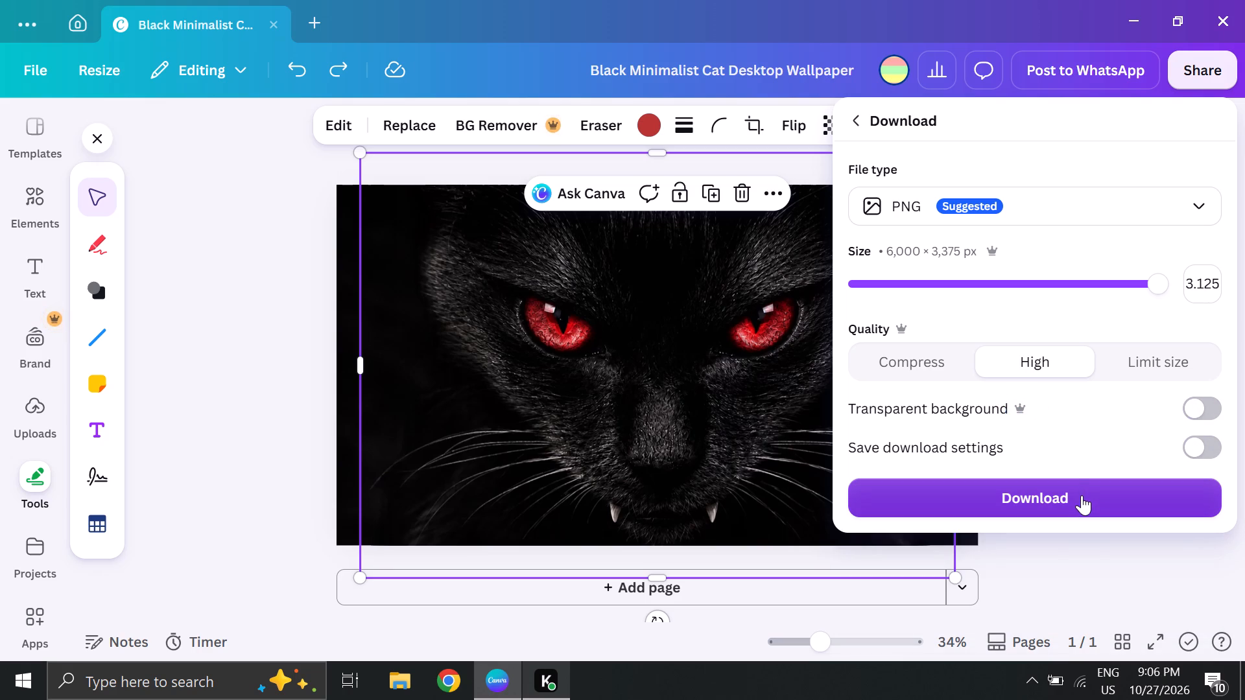
# Download the high-quality PNG and save it as "Black Minimalist Cat Desktop Wallpaper" in the college\CANVAS folder.
pyautogui.click(1064, 502)
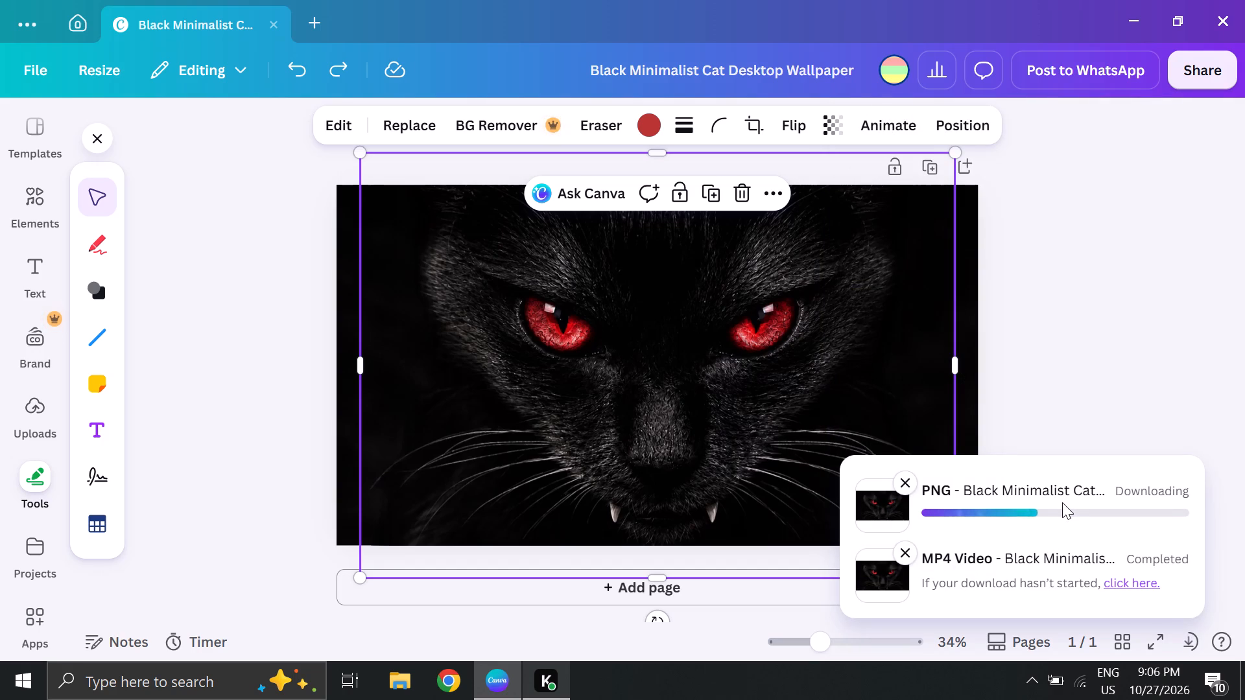
pyautogui.click(909, 551)
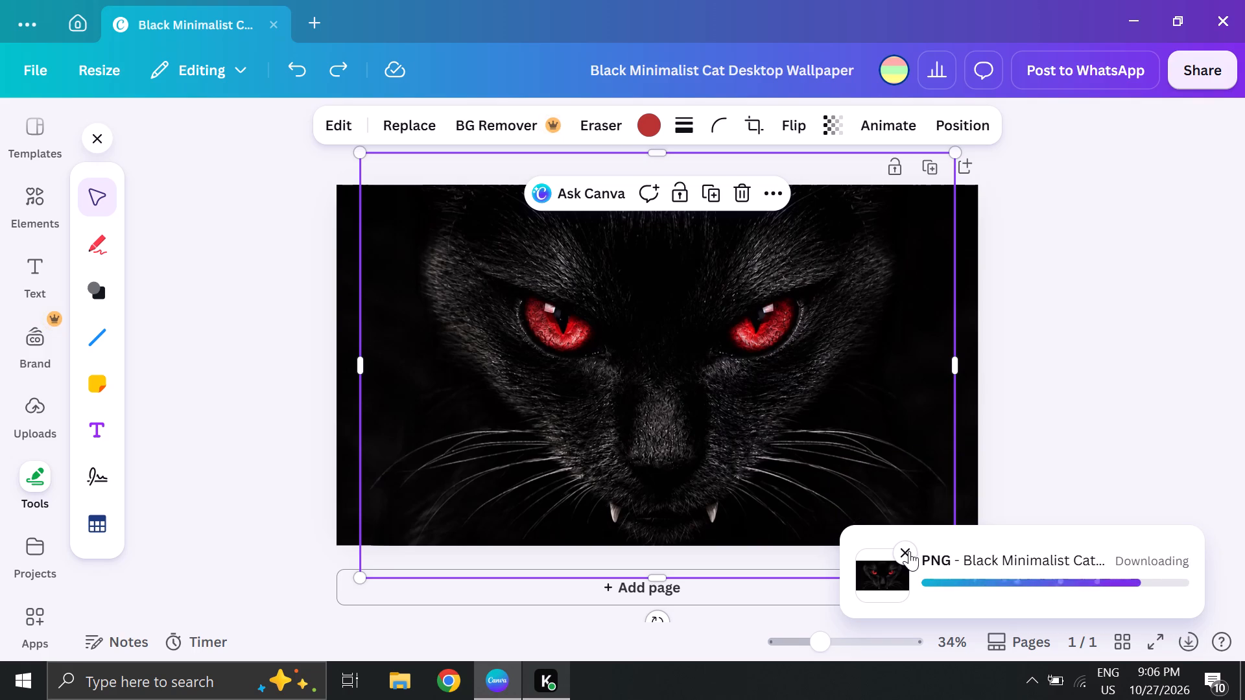
pyautogui.click(1049, 335)
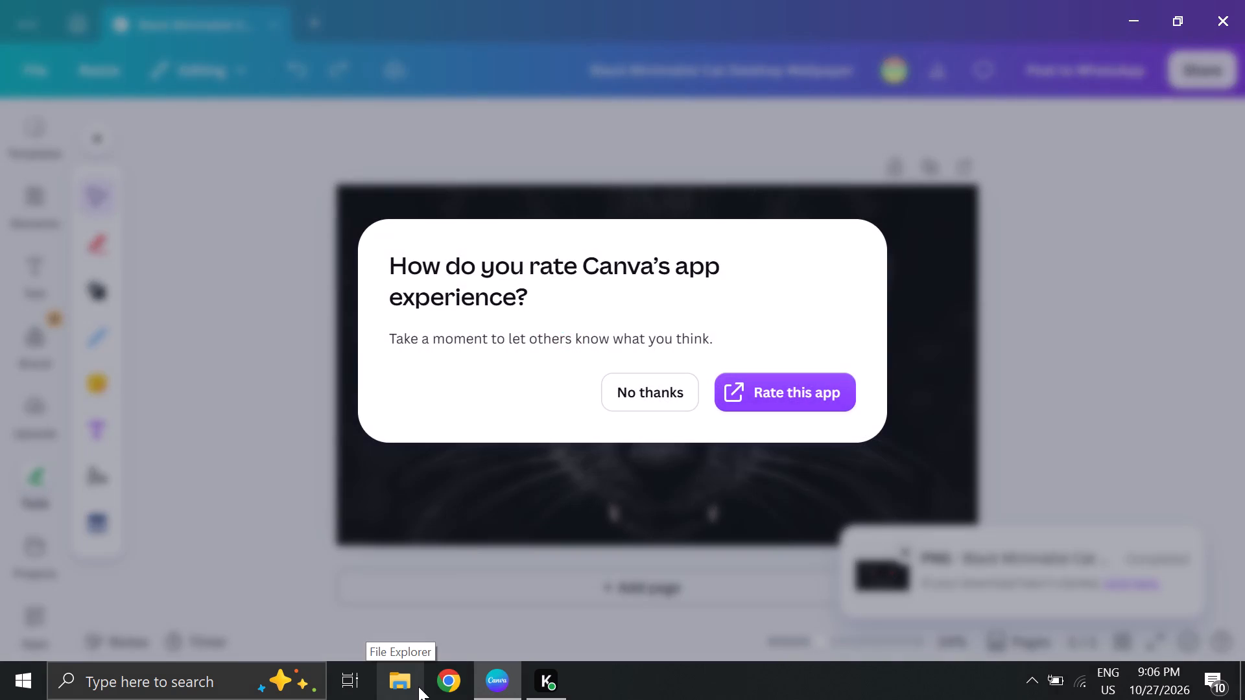
pyautogui.click(663, 391)
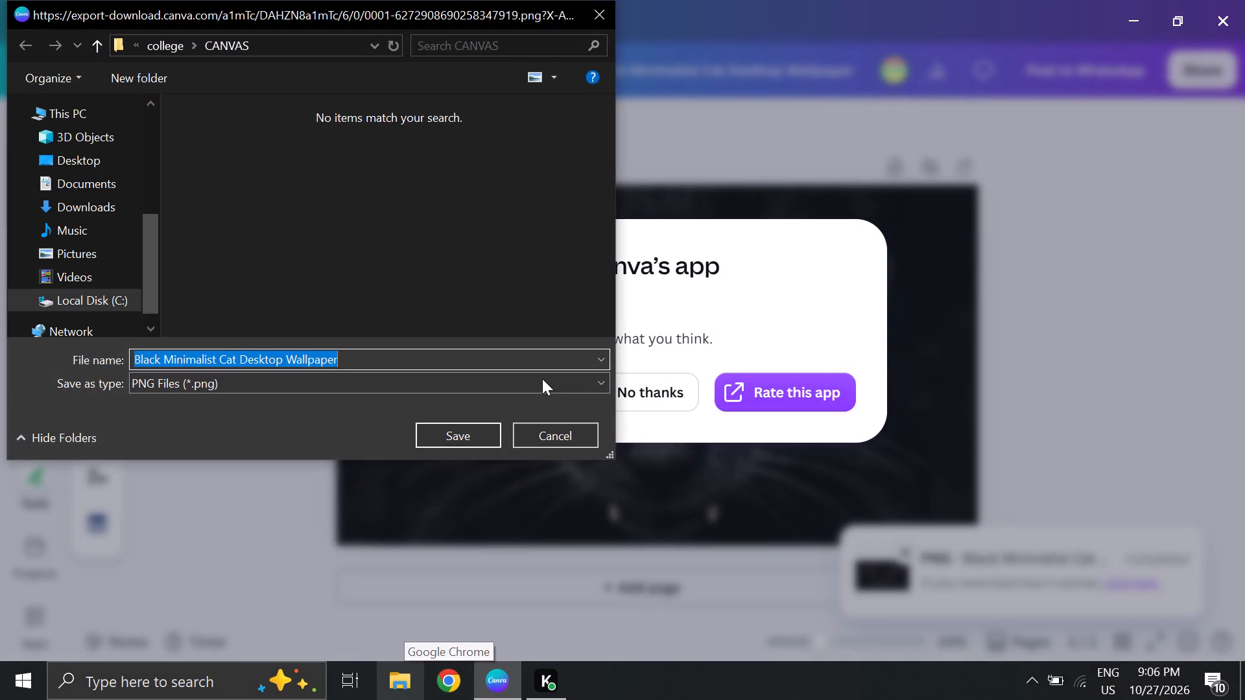
pyautogui.scroll(8, 73, 169)
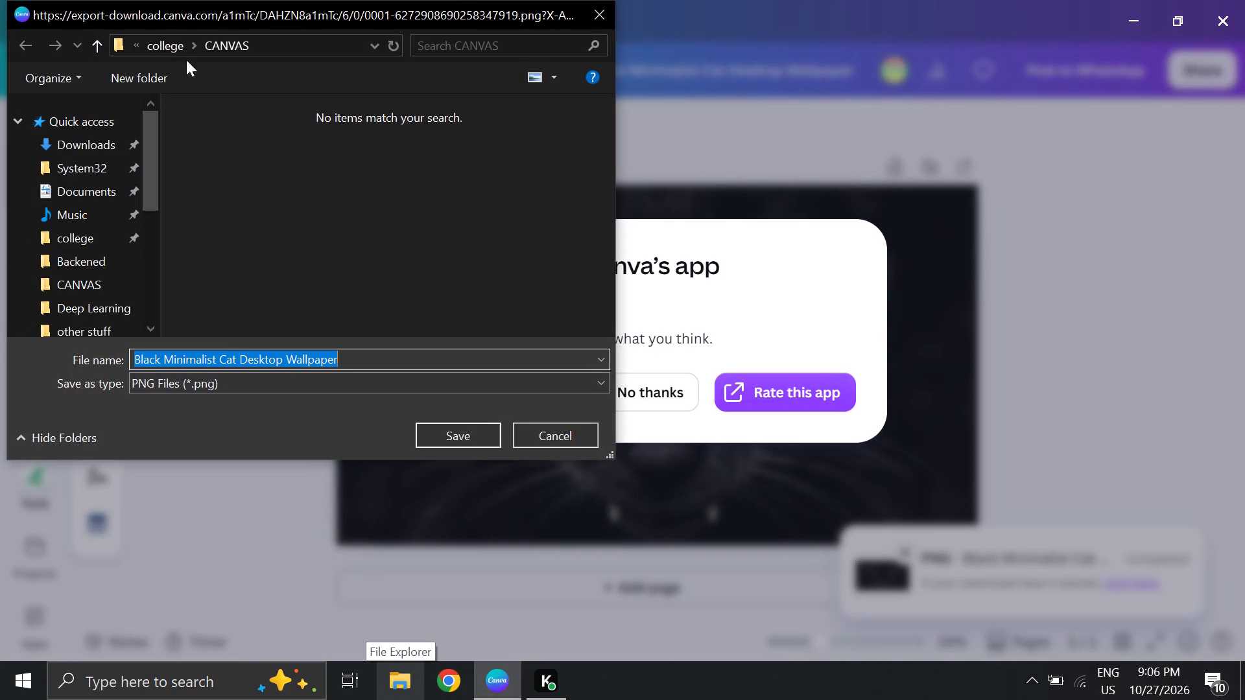
pyautogui.click(462, 430)
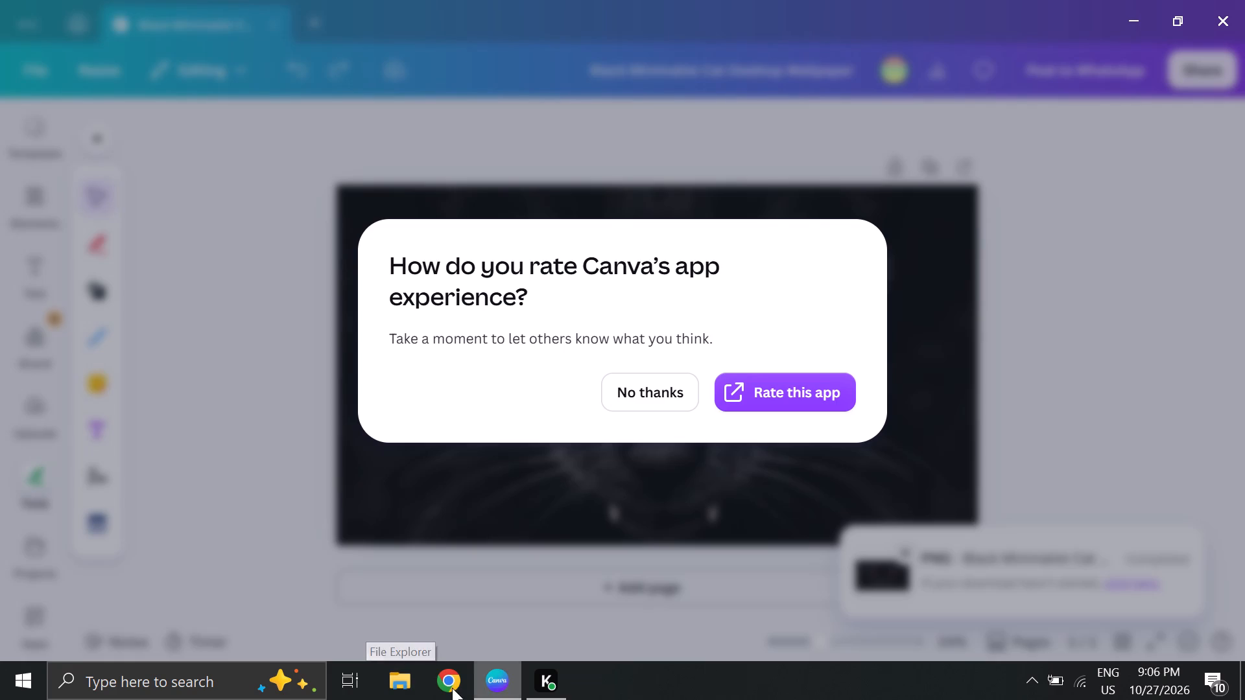
# Switch to File Explorer and open the saved wallpaper PNG from college\CANVAS with Photos as the default app for .png files.
pyautogui.doubleClick(410, 682)
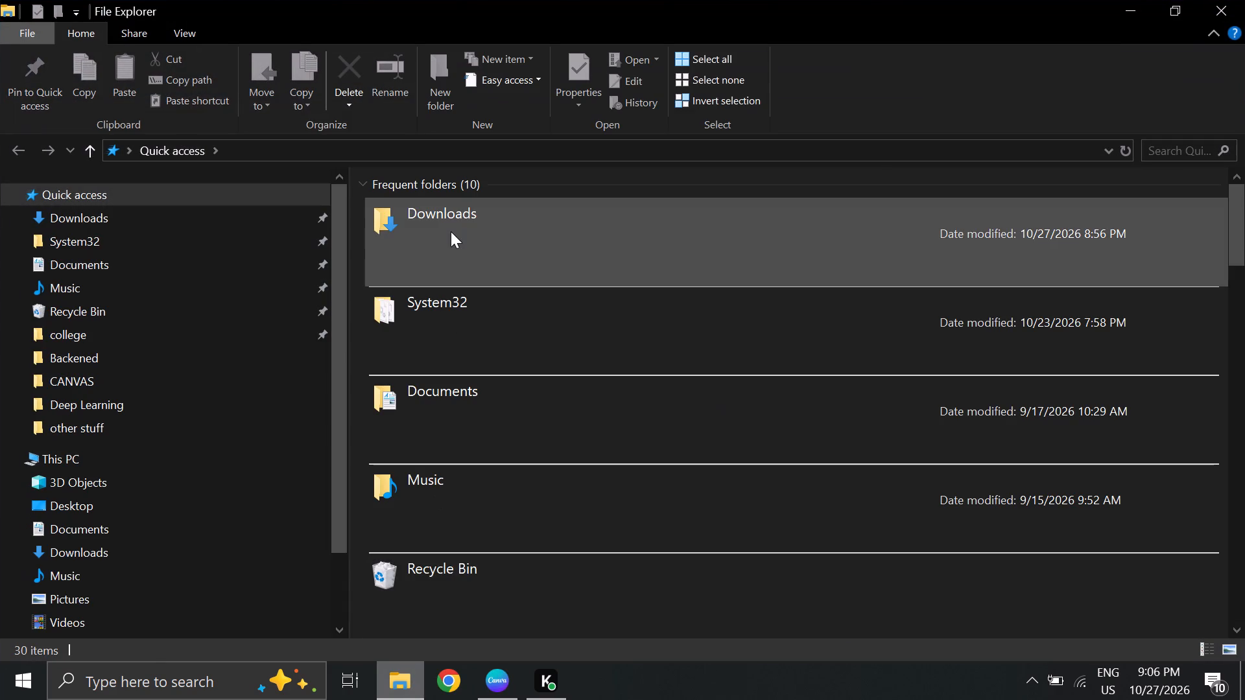
pyautogui.click(451, 231)
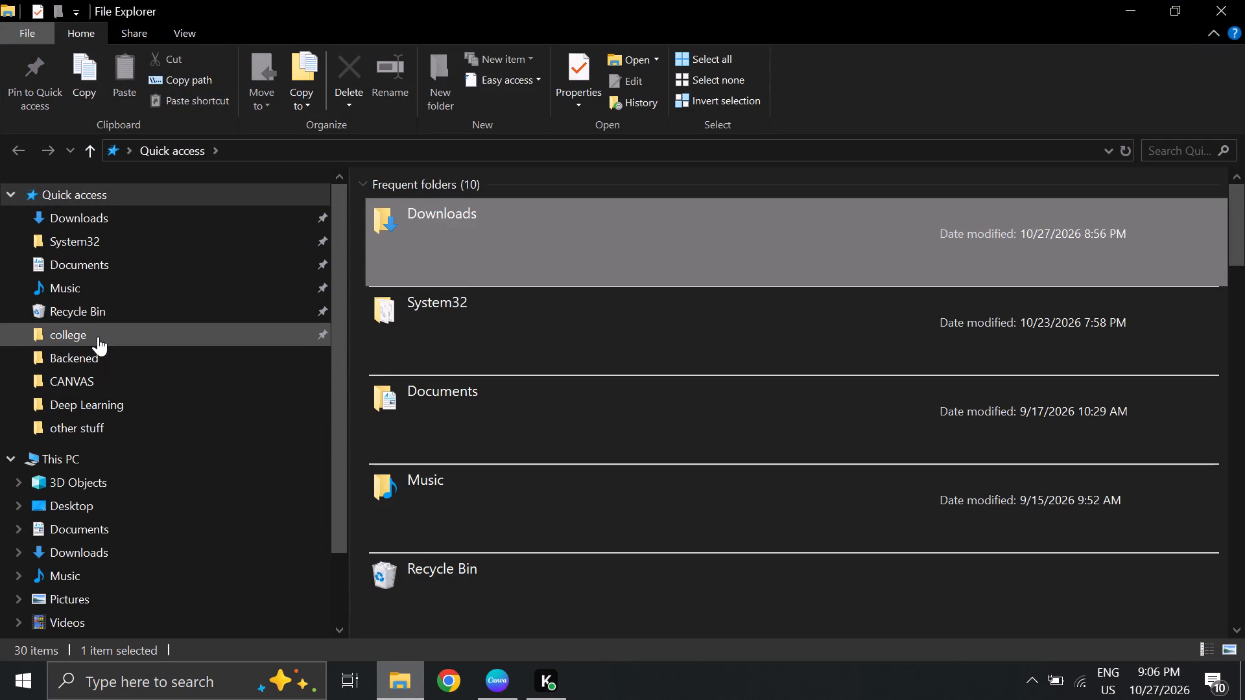
pyautogui.click(103, 336)
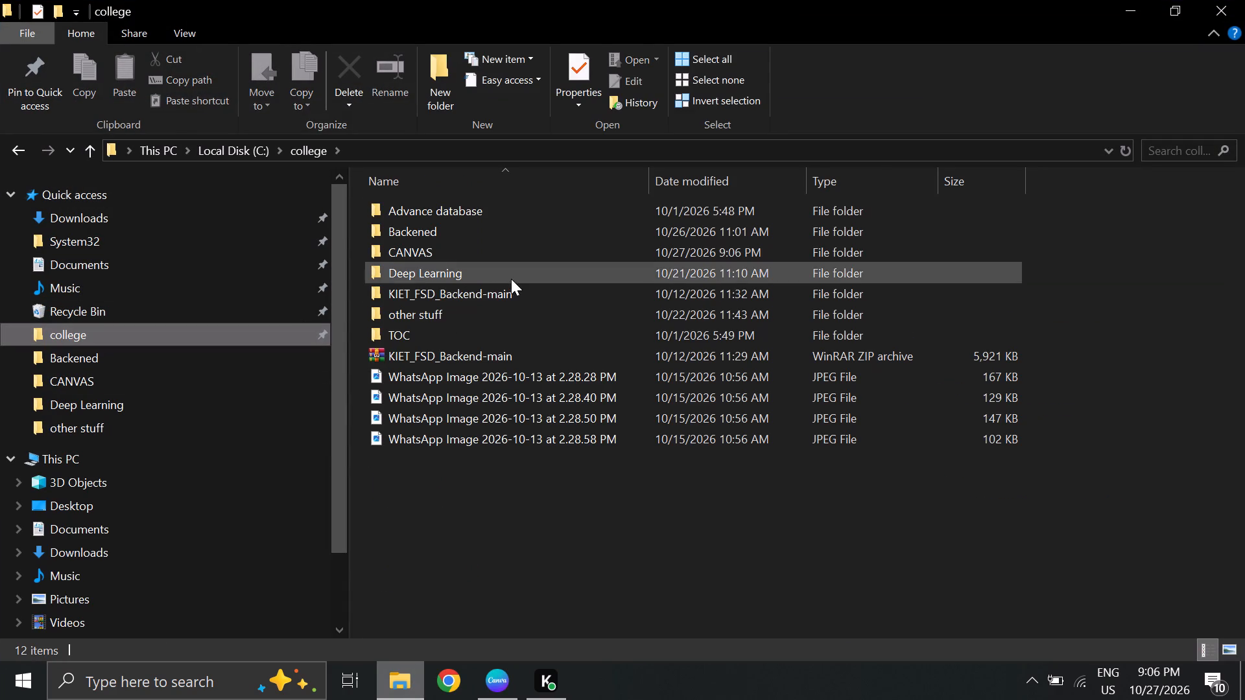
pyautogui.doubleClick(484, 261)
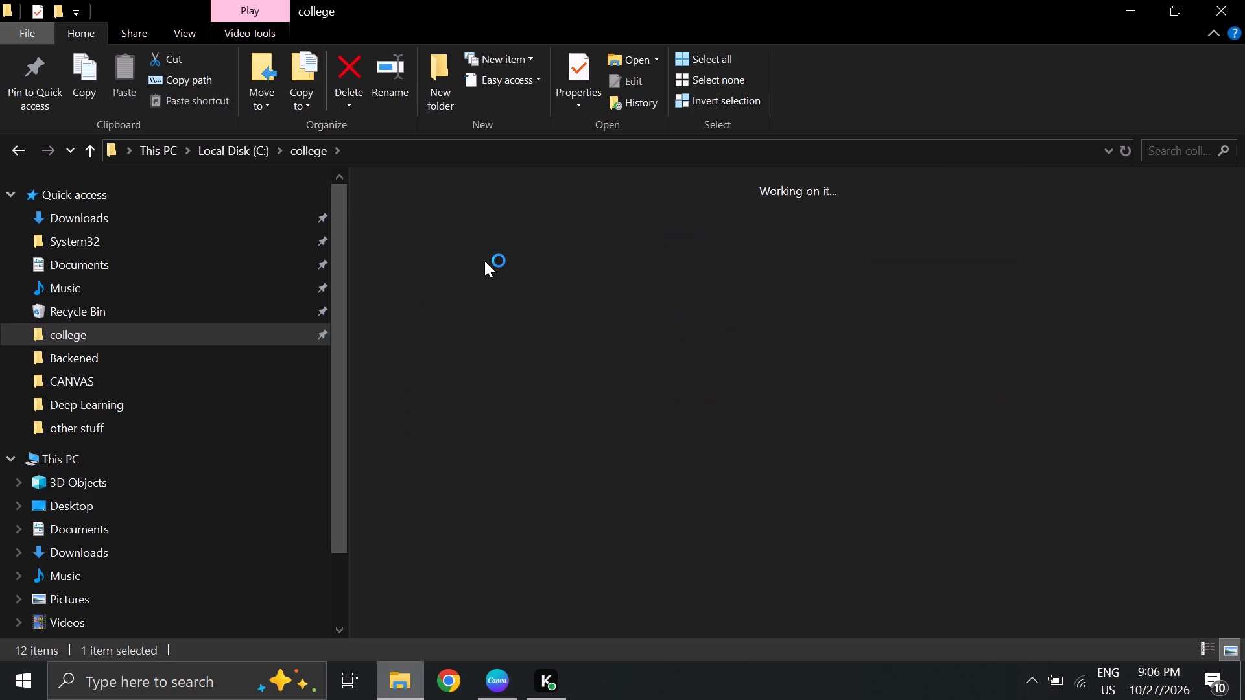
pyautogui.doubleClick(438, 237)
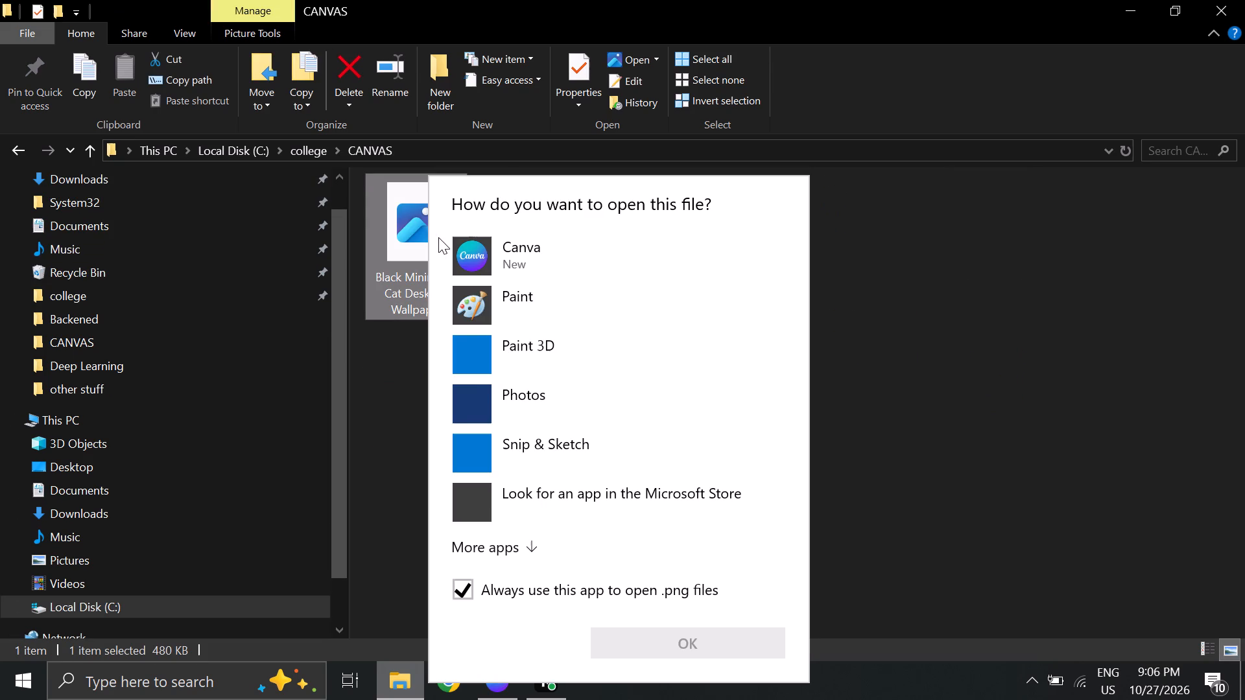
pyautogui.click(531, 415)
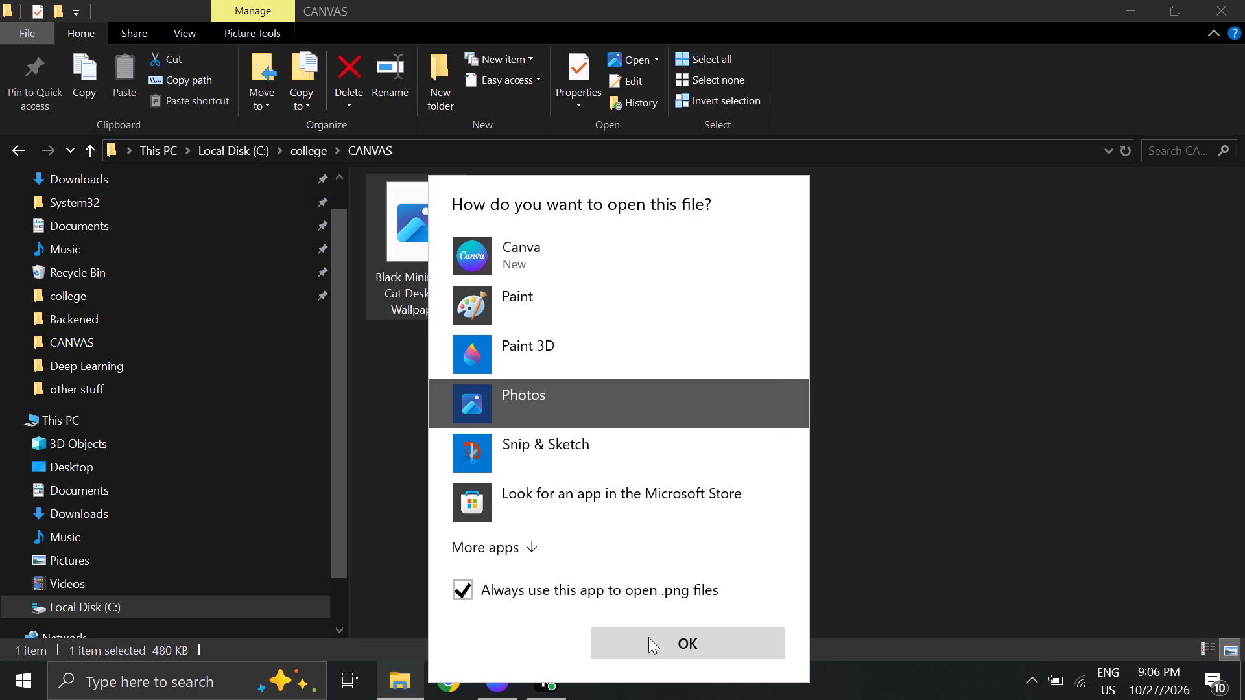
pyautogui.click(648, 636)
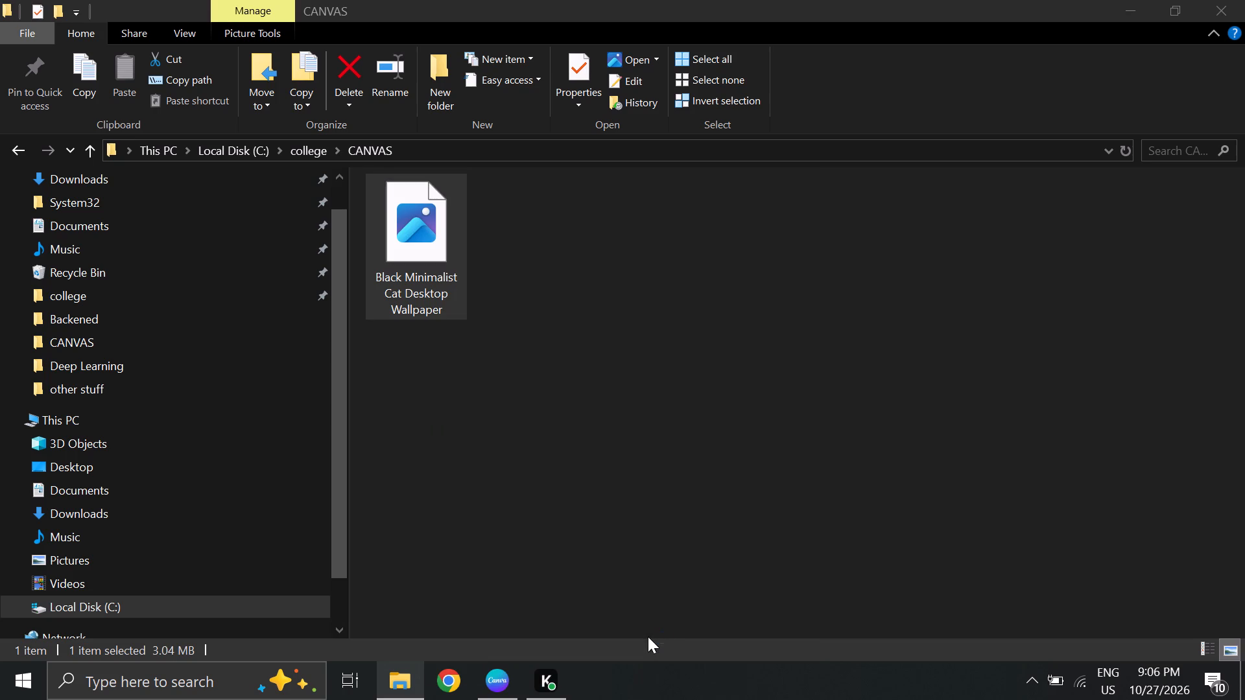
pyautogui.click(585, 676)
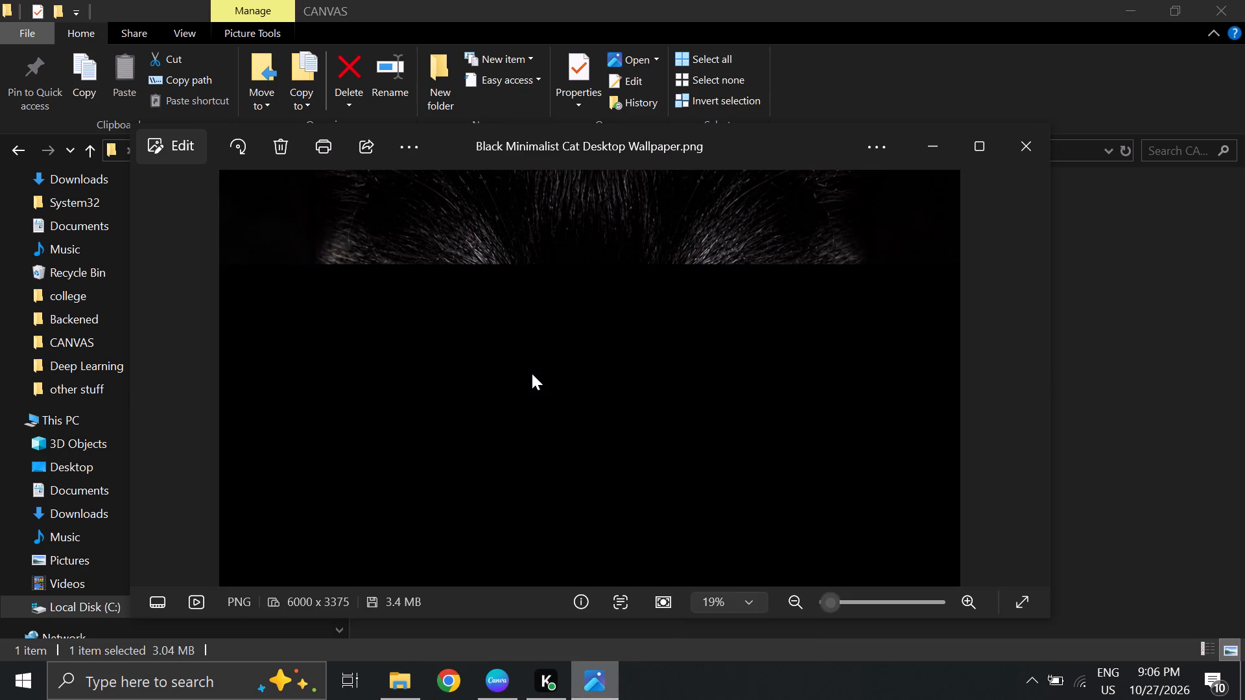
# Inspect the saved wallpaper image in Photos at different magnifications, then close it.
pyautogui.scroll(-3, 532, 373)
pyautogui.click(696, 215)
pyautogui.moveTo(696, 215); pyautogui.dragTo(671, 217)
pyautogui.keyDown('ctrl'); pyautogui.scroll(-3, 671, 217); pyautogui.keyUp('ctrl')
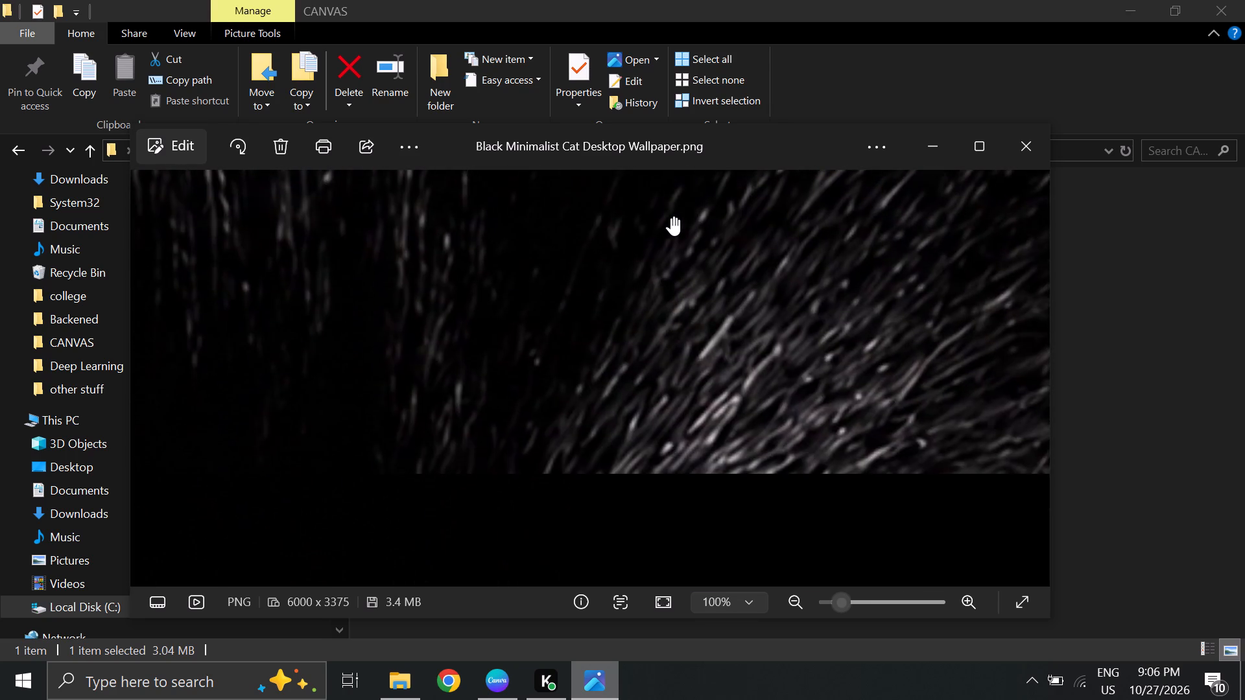
pyautogui.keyDown('ctrl'); pyautogui.scroll(-17, 671, 217); pyautogui.keyUp('ctrl')
pyautogui.keyDown('ctrl'); pyautogui.scroll(-5, 671, 217); pyautogui.keyUp('ctrl')
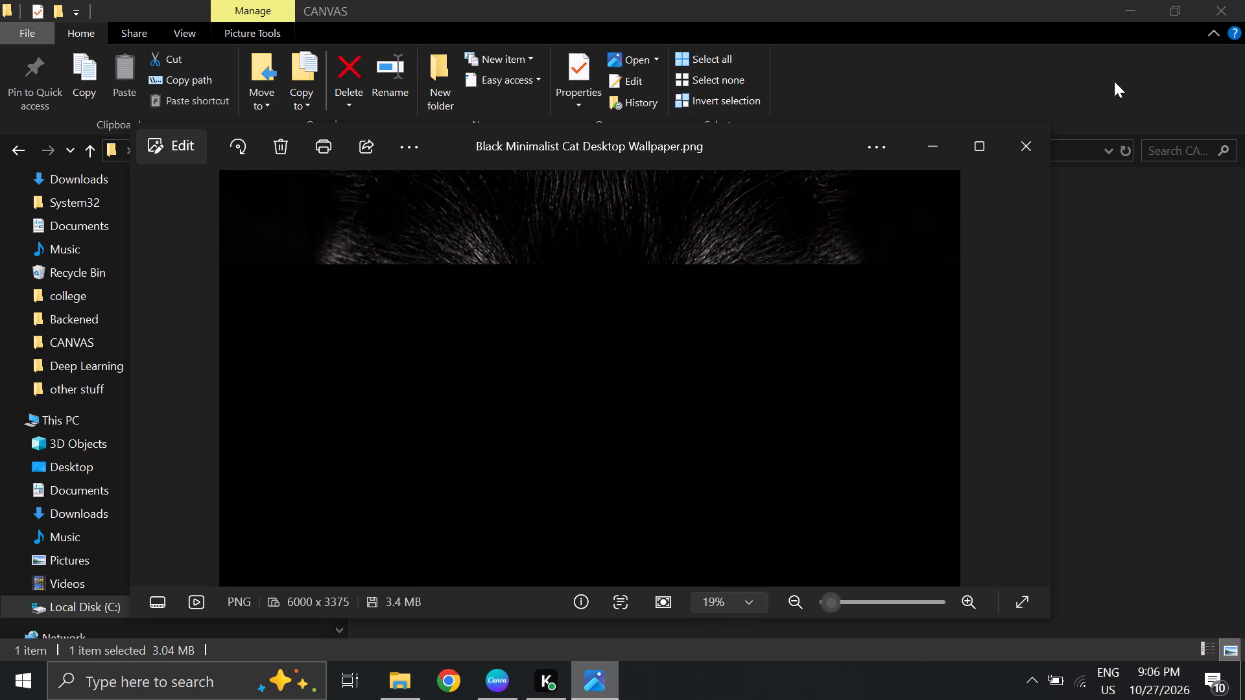
pyautogui.scroll(2, 641, 320)
pyautogui.keyDown('ctrl'); pyautogui.scroll(-15, 641, 320); pyautogui.keyUp('ctrl')
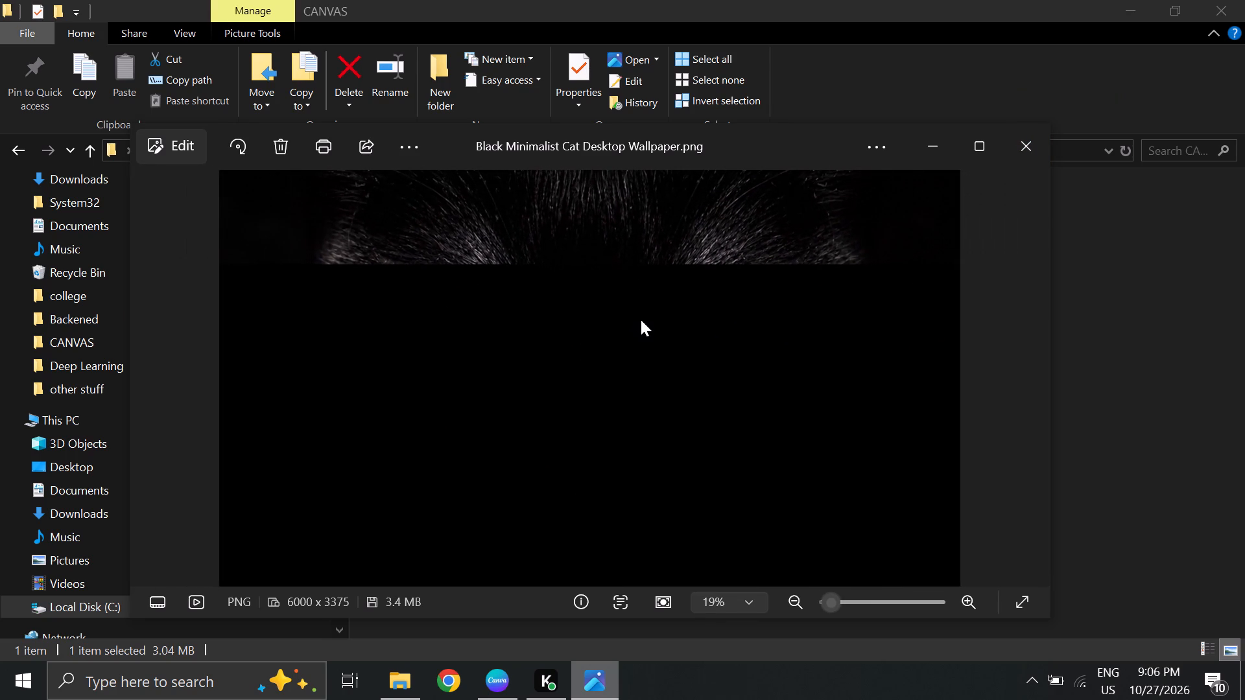
pyautogui.rightClick(641, 320)
pyautogui.scroll(-10, 641, 320)
pyautogui.click(1008, 137)
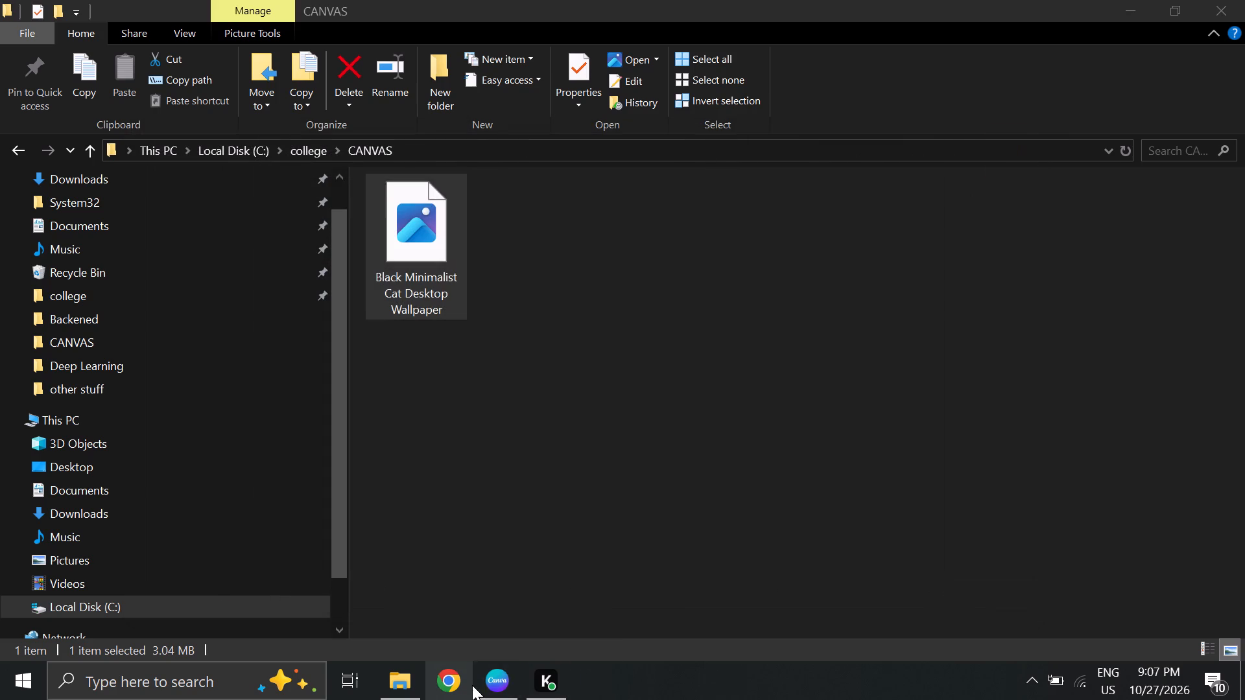
# Switch back to Canva and decline the app rating request.
pyautogui.click(482, 689)
pyautogui.click(659, 401)
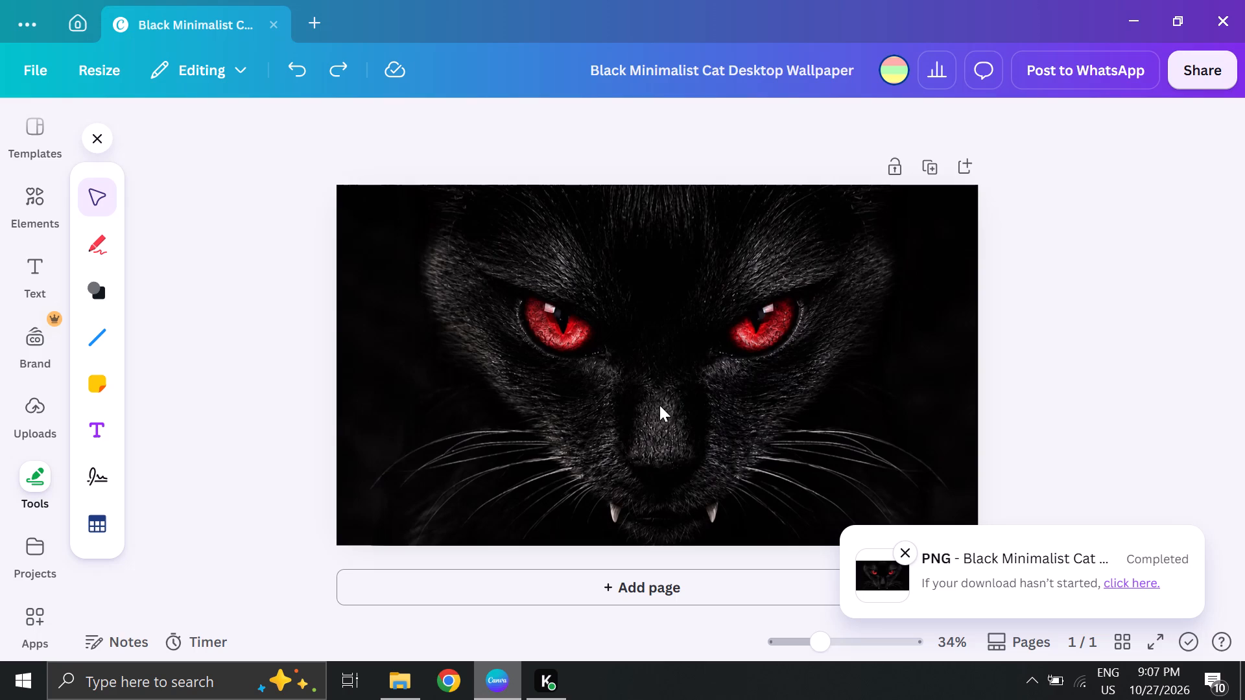
# Download the design as a high-quality PNG at 1,920 × 1,080 px, replacing "Black Minimalist Cat Desktop Wallpaper" in the college\CANVAS folder.
pyautogui.click(1205, 63)
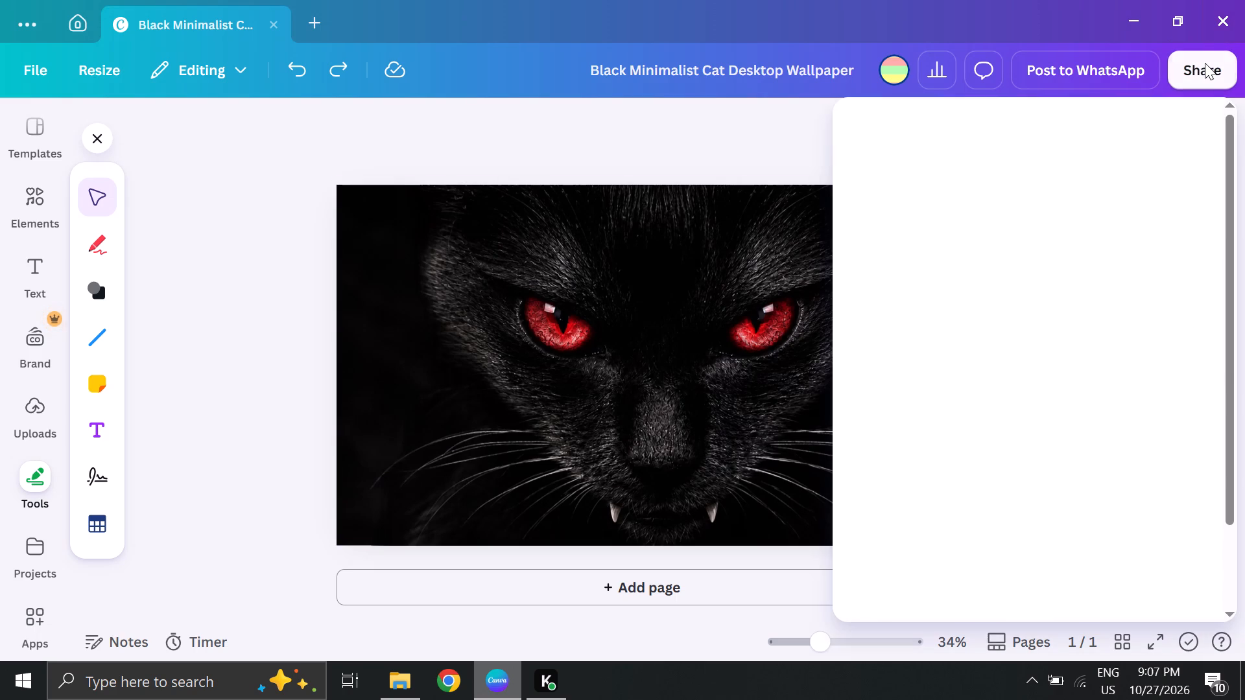
pyautogui.click(883, 545)
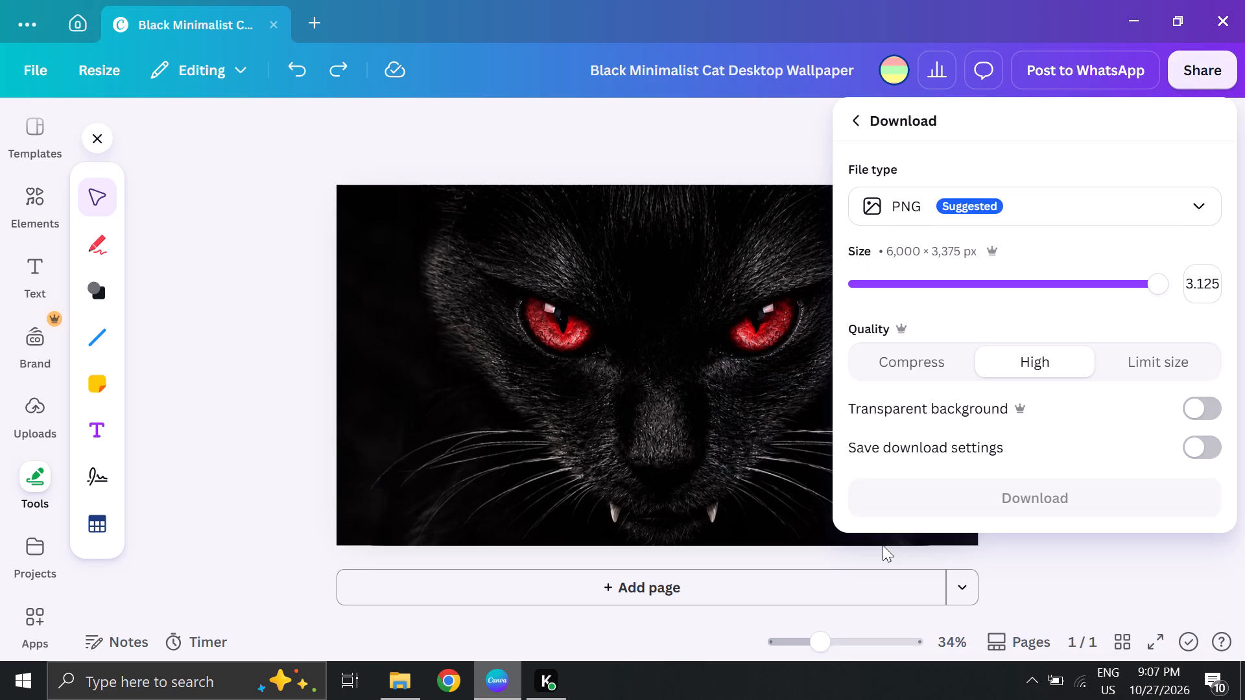
pyautogui.click(934, 276)
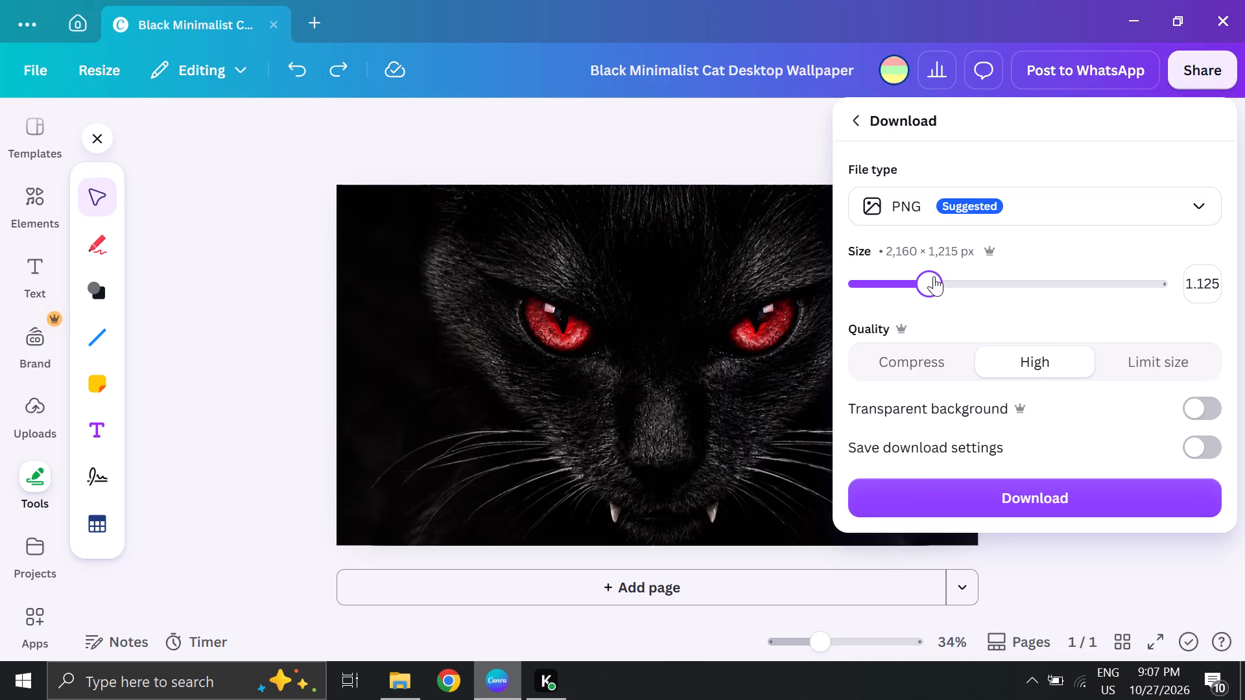
pyautogui.moveTo(934, 276); pyautogui.dragTo(915, 280)
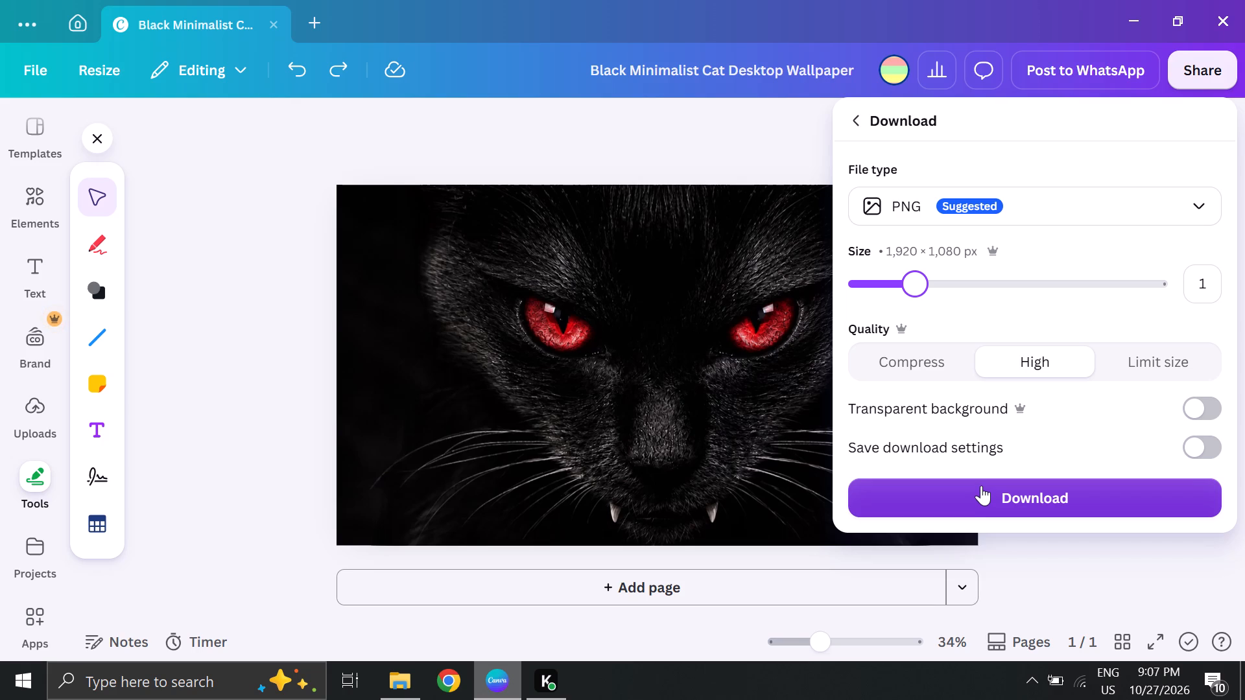
pyautogui.click(981, 485)
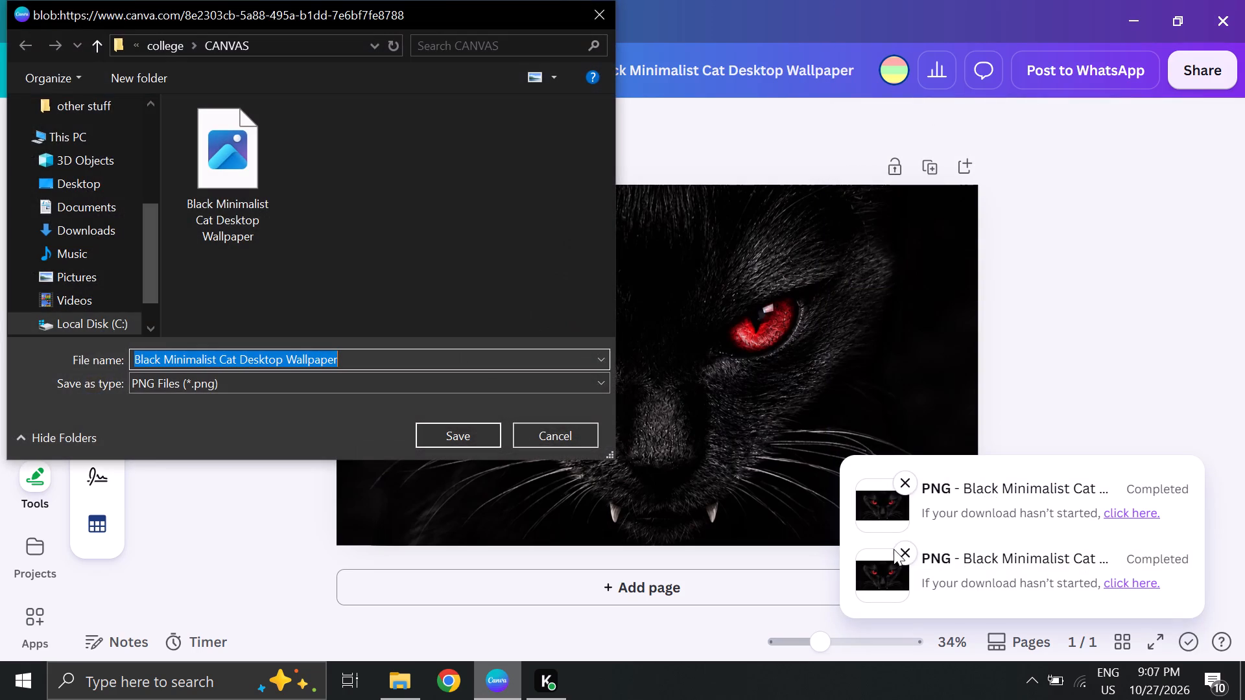
pyautogui.click(484, 442)
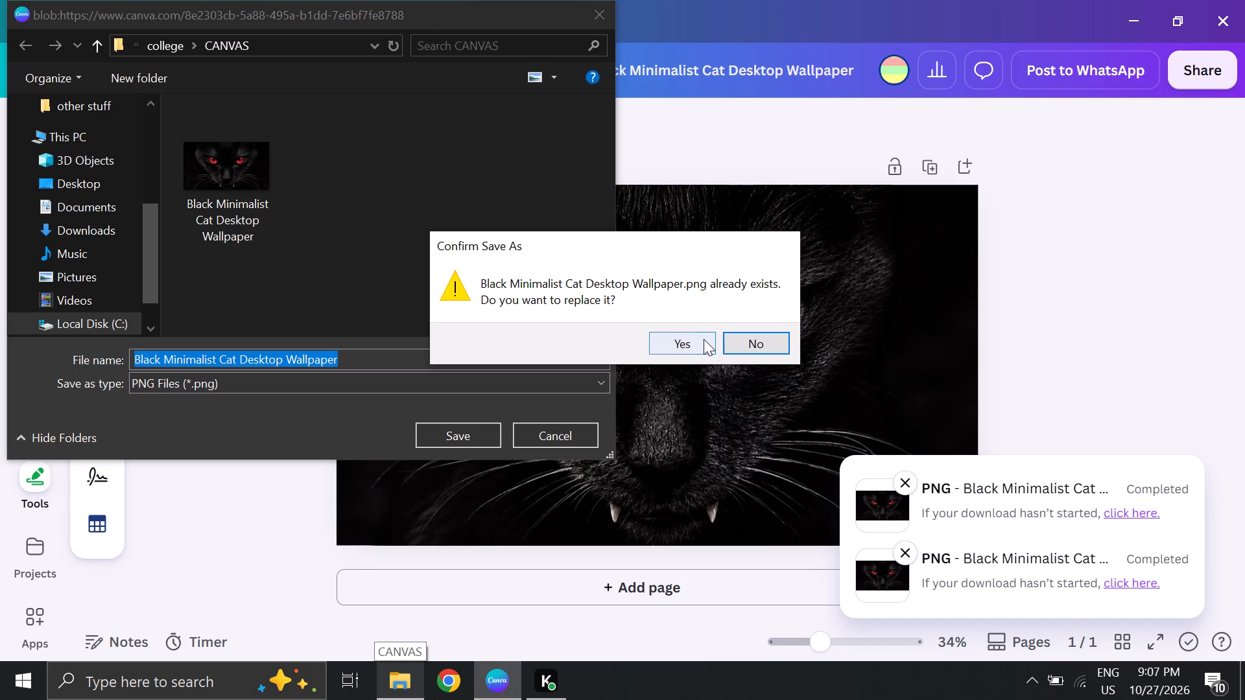
pyautogui.click(703, 340)
# Switch to File Explorer, view the replaced wallpaper PNG from college\CANVAS in Photos, and close it.
pyautogui.click(405, 680)
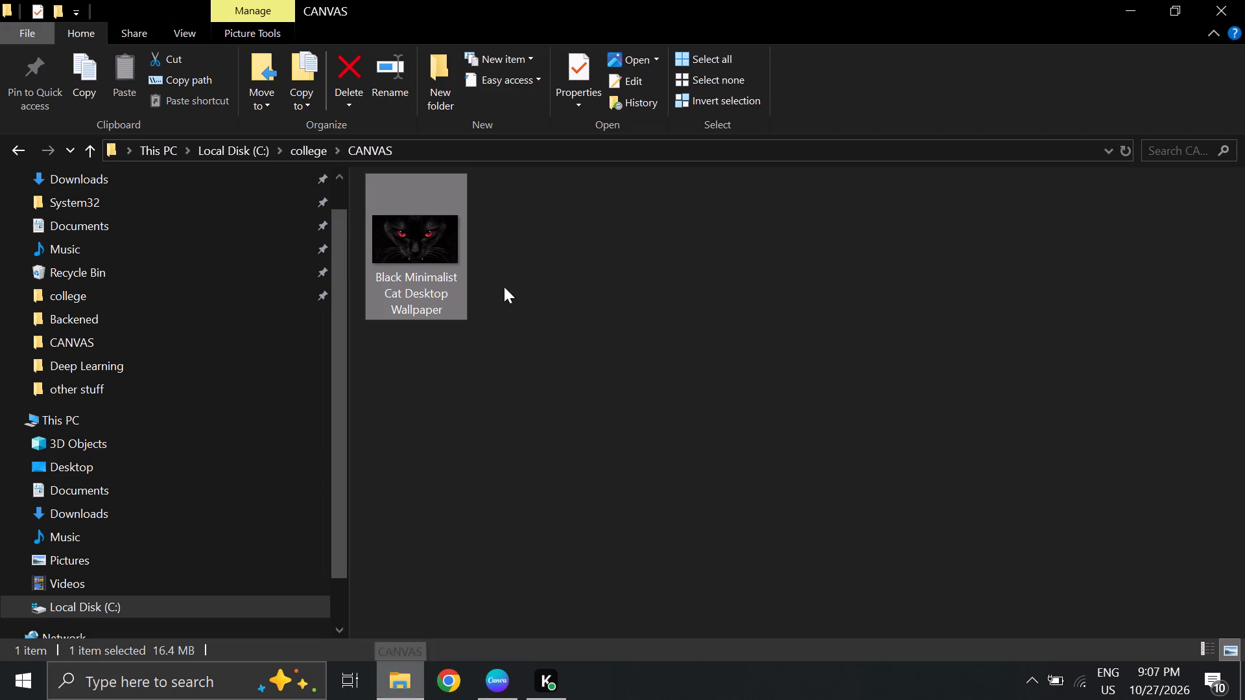
pyautogui.doubleClick(409, 244)
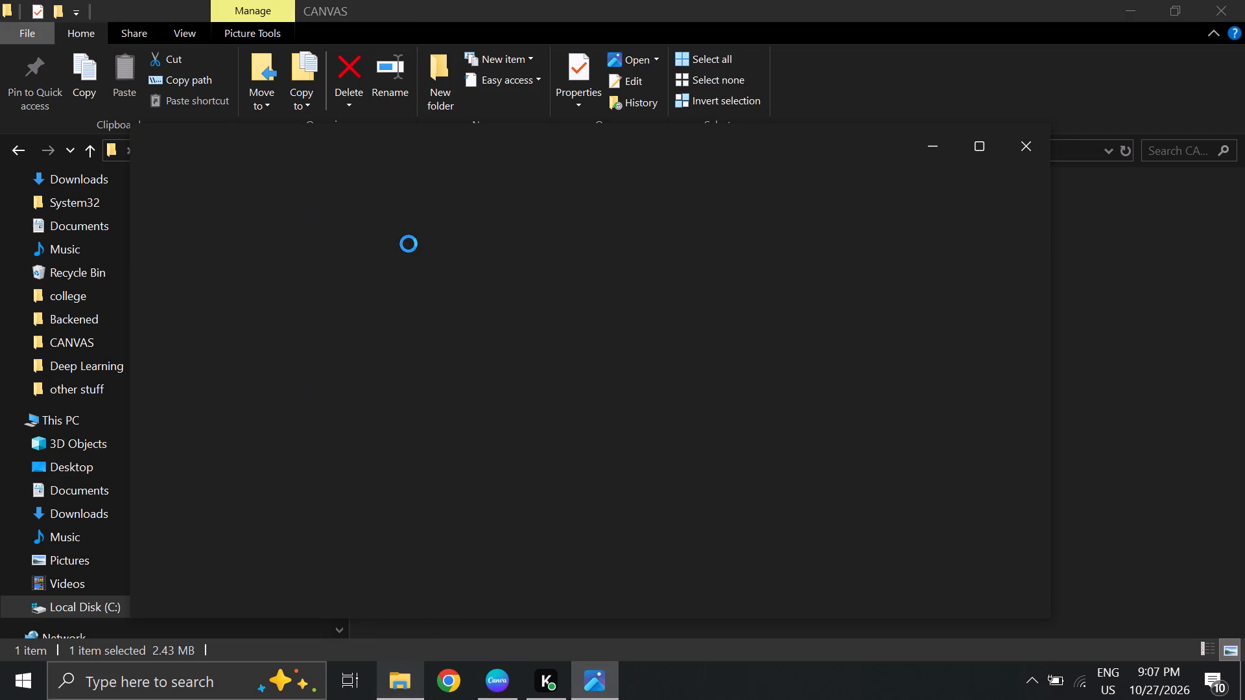
pyautogui.click(1026, 143)
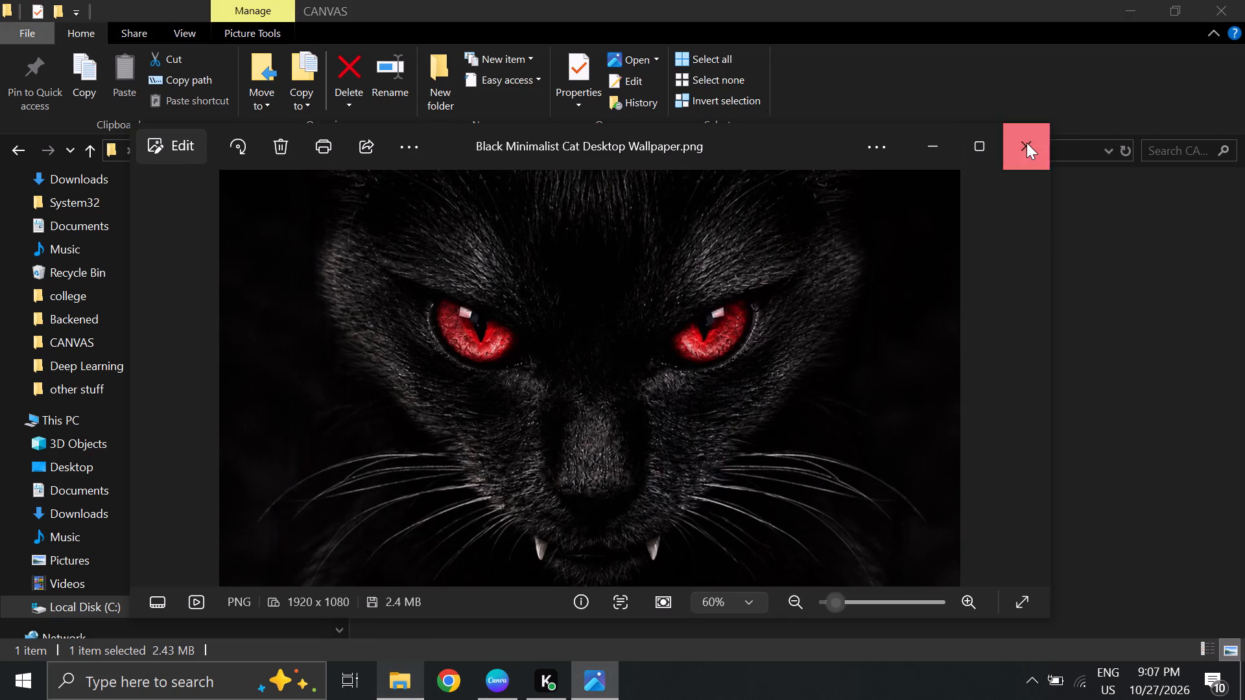
# Set the "Black Minimalist Cat Desktop Wallpaper" image as the desktop background and minimize the File Explorer window.
pyautogui.rightClick(424, 211)
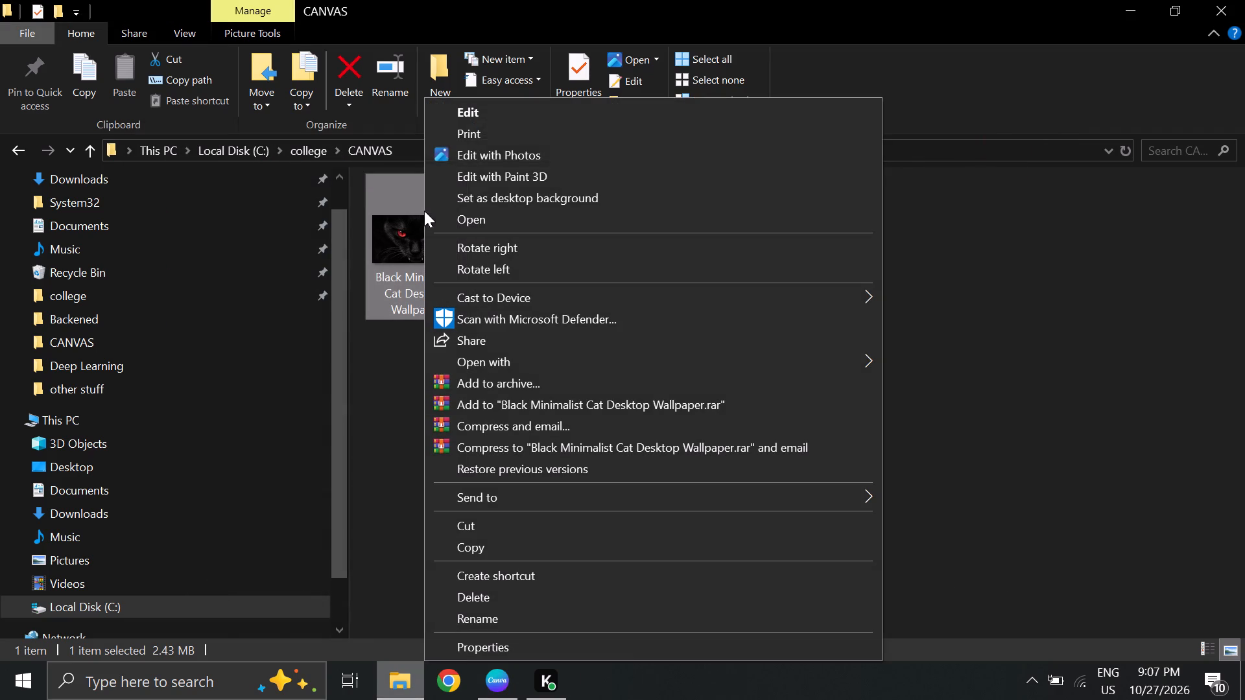
pyautogui.click(570, 196)
pyautogui.click(1124, 1)
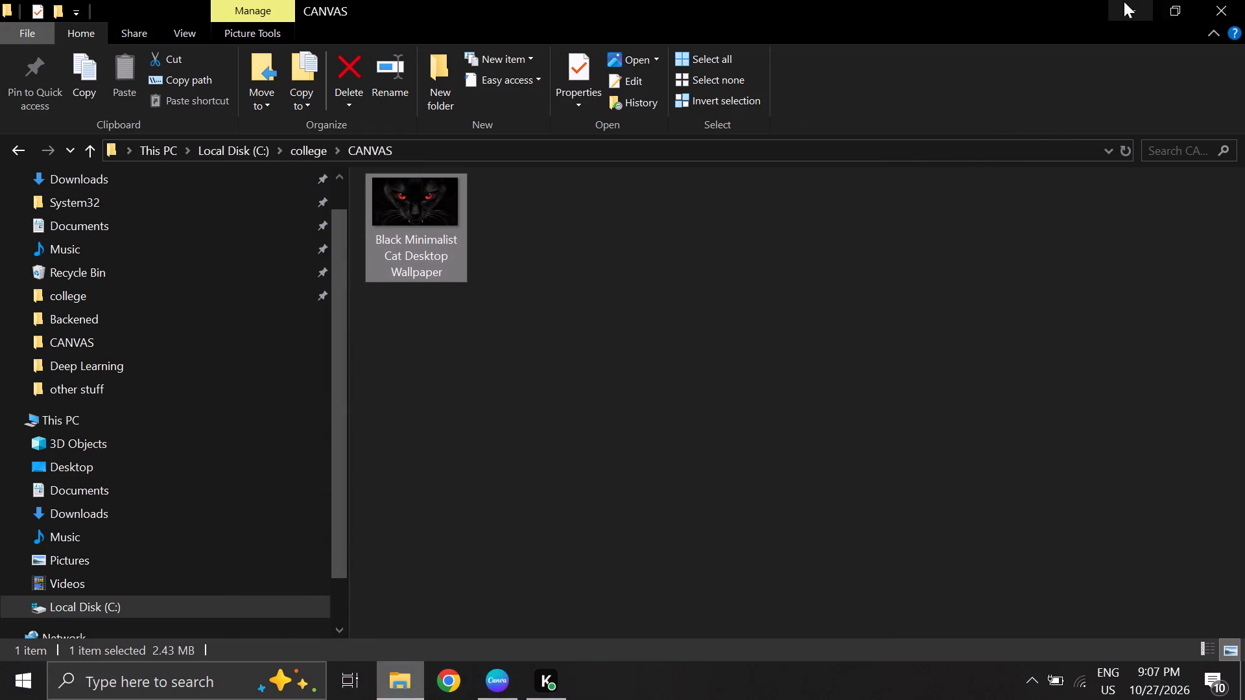